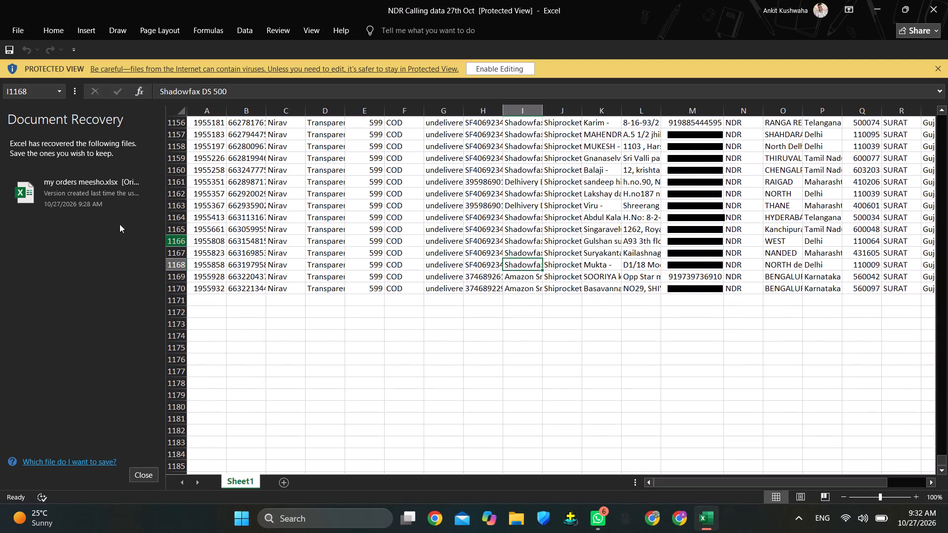
Dismiss the Document Recovery pane without opening the recovered file.
left_click(143, 473)
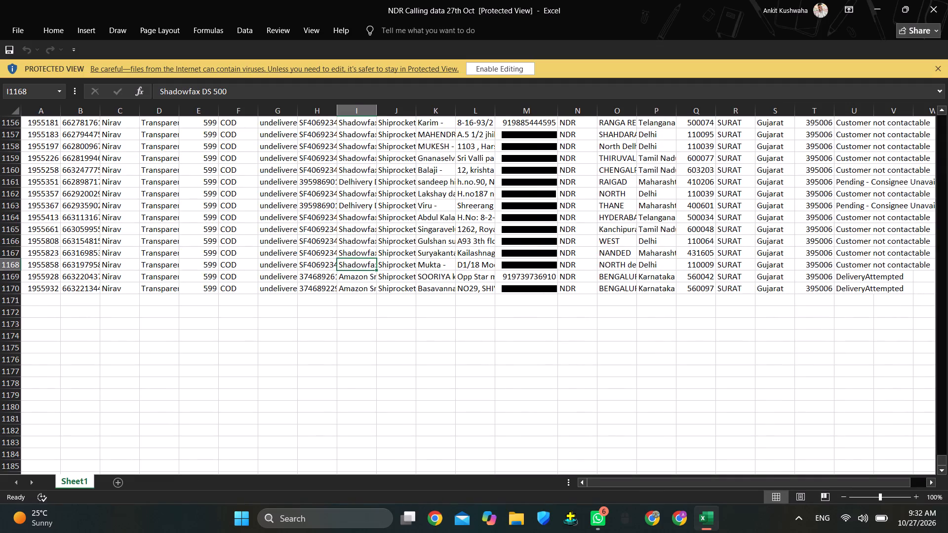
Look through the NDR calling data on Sheet1, from the last records back to the header row and across its columns.
scroll(726, 284, "up", 2)
scroll(726, 283, "down", 1)
scroll(726, 283, "up", 4)
scroll(725, 280, "down", 1)
scroll(725, 280, "up", 1)
scroll(725, 280, "down", 1)
scroll(725, 280, "up", 3)
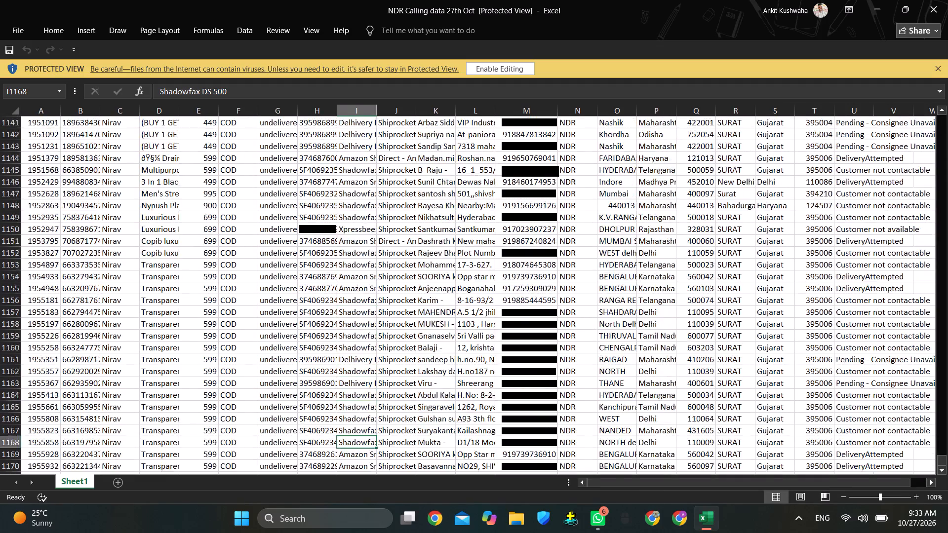
scroll(725, 280, "up", 1)
scroll(725, 280, "down", 1)
scroll(725, 280, "up", 5)
scroll(724, 277, "down", 2)
scroll(724, 276, "up", 3)
scroll(725, 275, "down", 2)
scroll(725, 275, "up", 5)
scroll(727, 272, "down", 1)
scroll(727, 272, "up", 1)
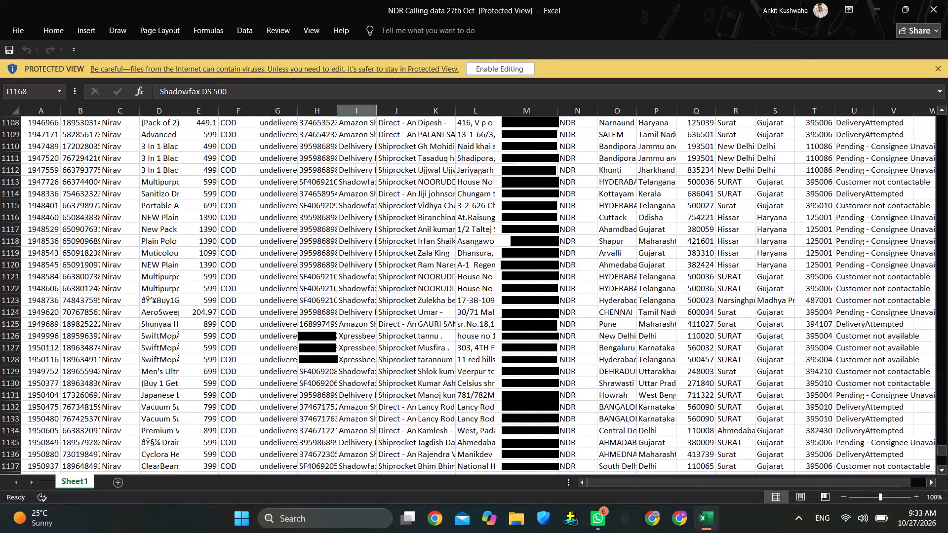
left_click_drag(942, 452, 943, 249)
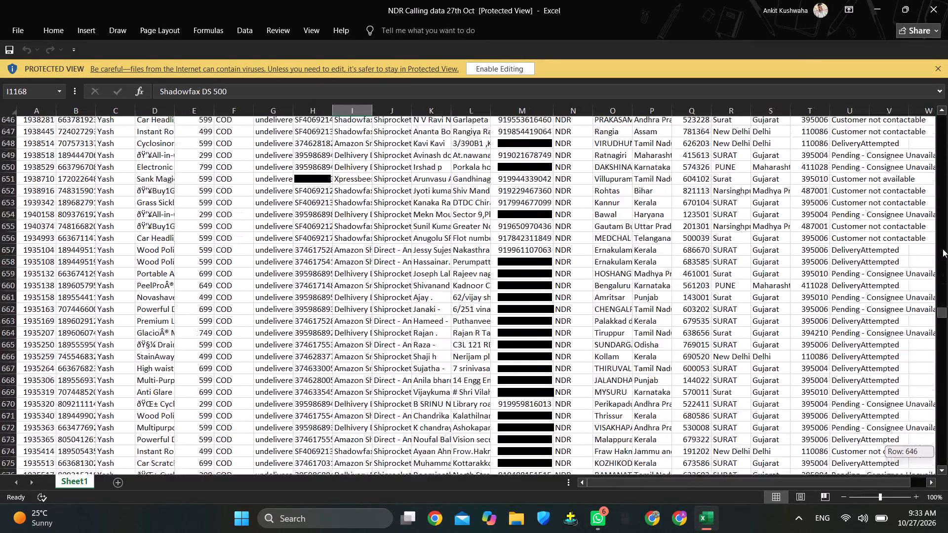
left_click_drag(943, 249, 944, 99)
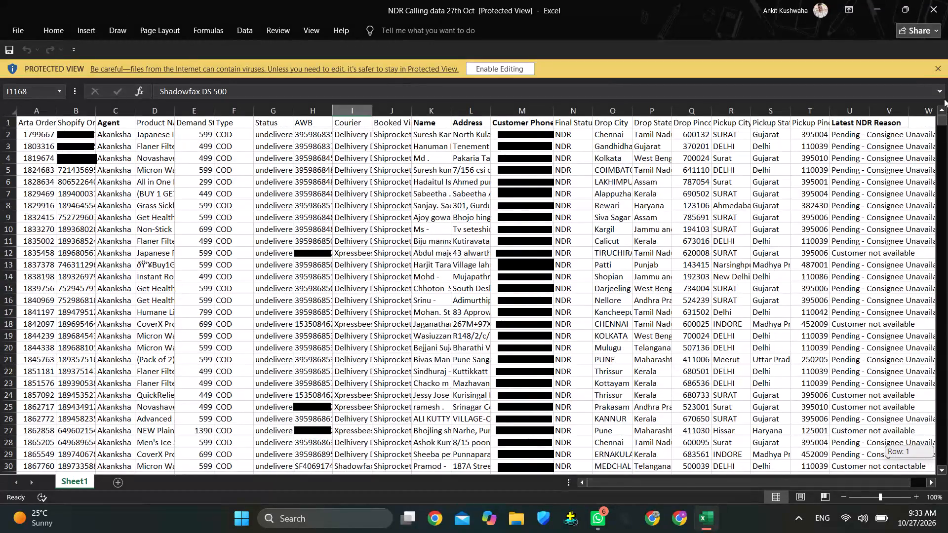
left_click_drag(944, 99, 944, 96)
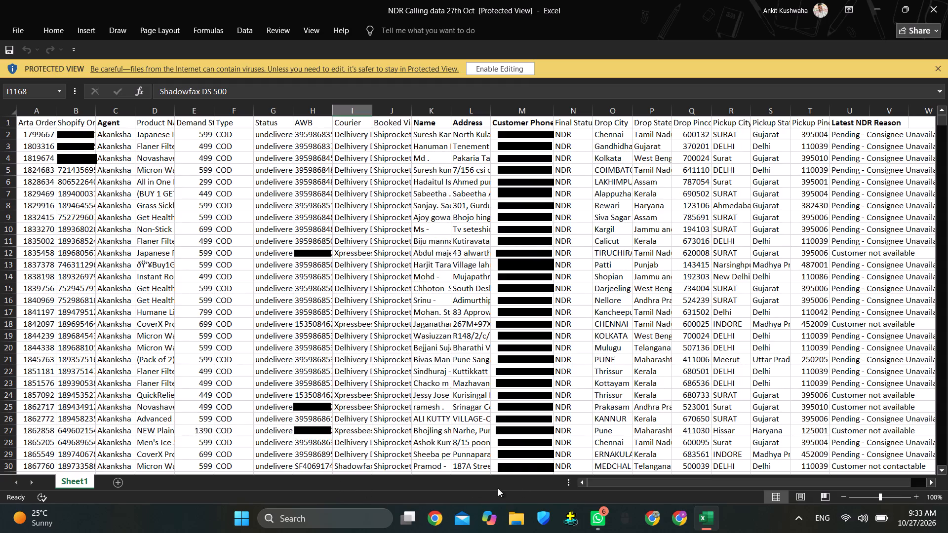
left_click_drag(756, 483, 756, 483)
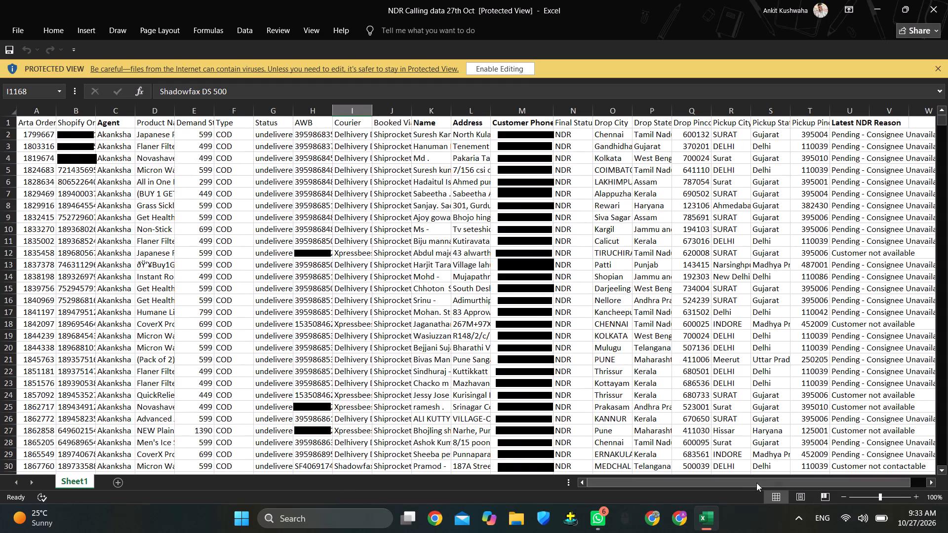
left_click_drag(756, 483, 784, 479)
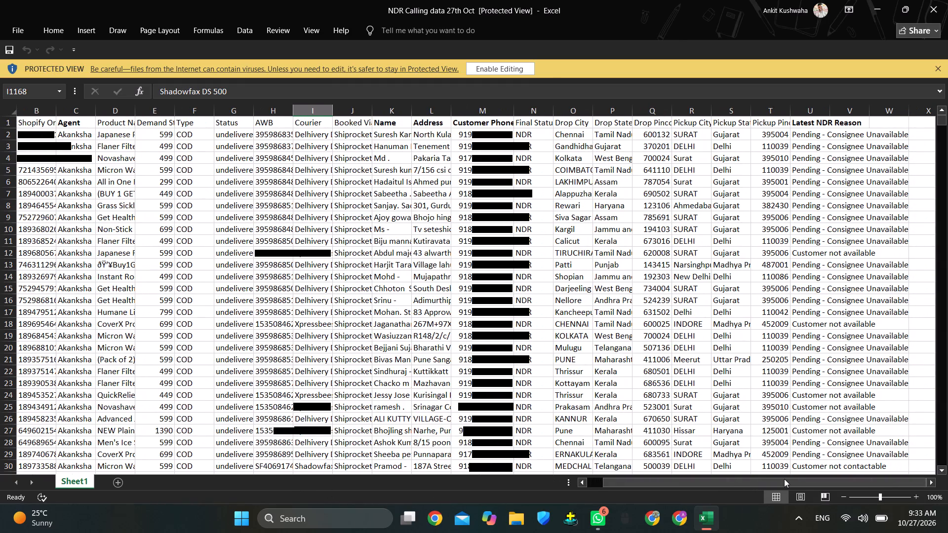
left_click_drag(784, 479, 763, 486)
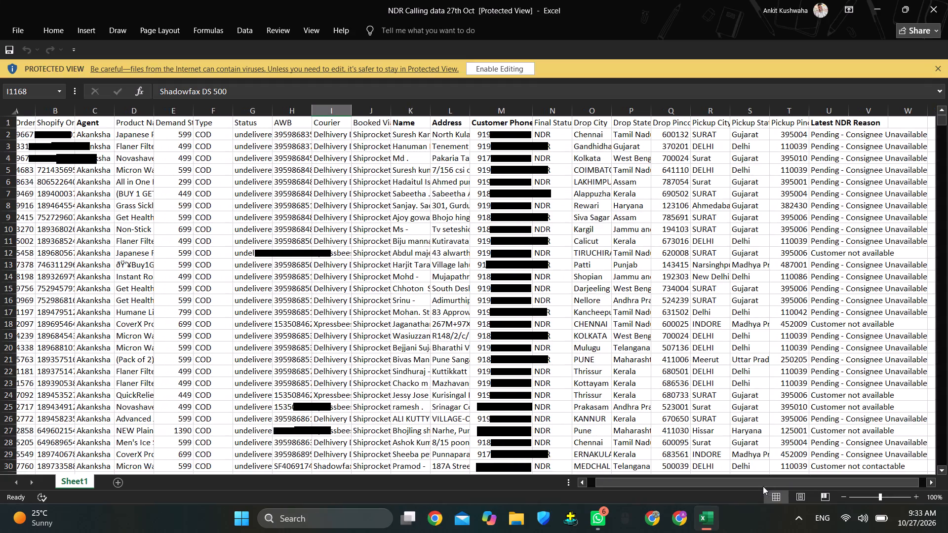
left_click_drag(763, 486, 737, 489)
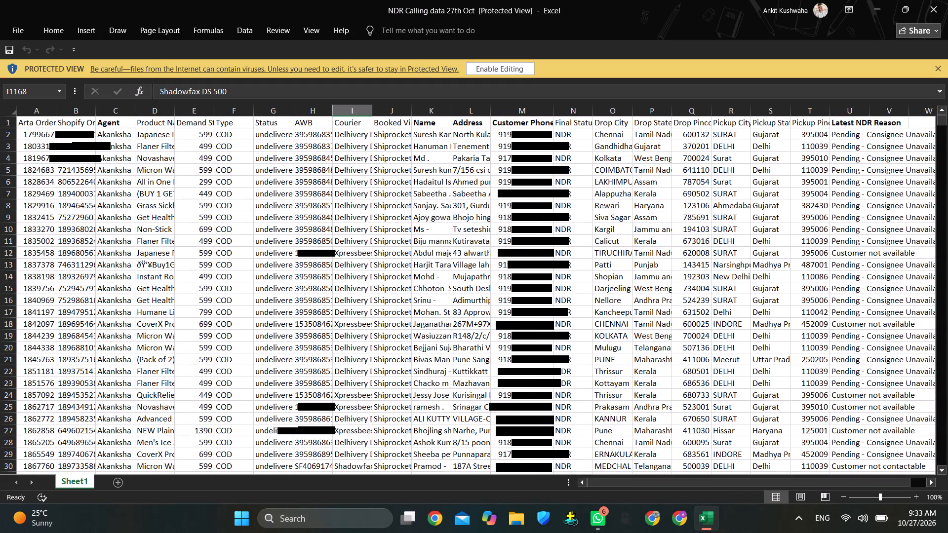
Switch to Chrome, restore the previously closed window of tabs, and close the empty New Tab window.
left_click(654, 520)
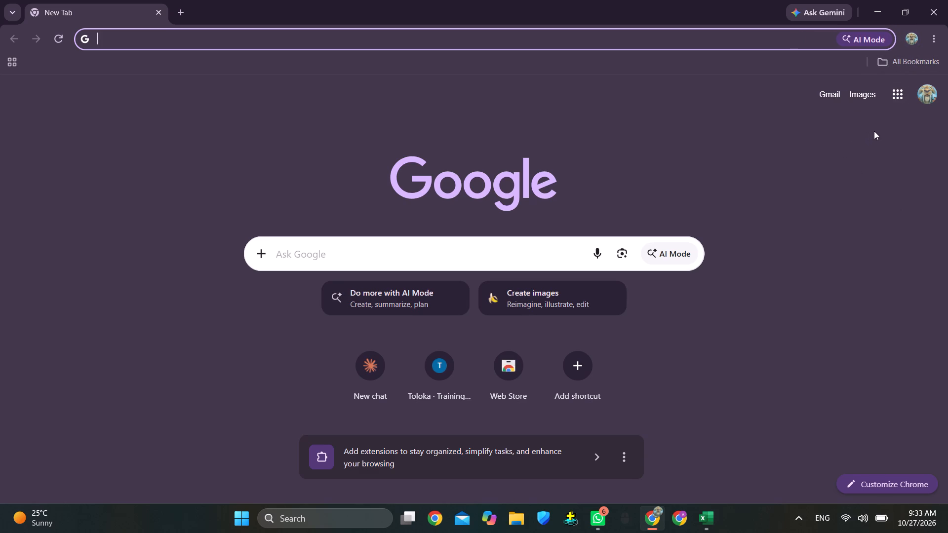
key("ctrl+shift+t")
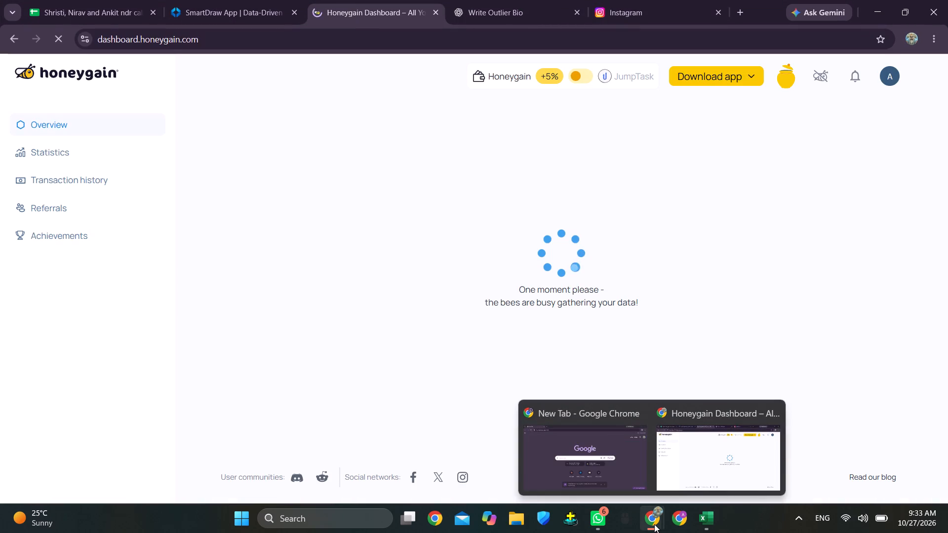
left_click(636, 411)
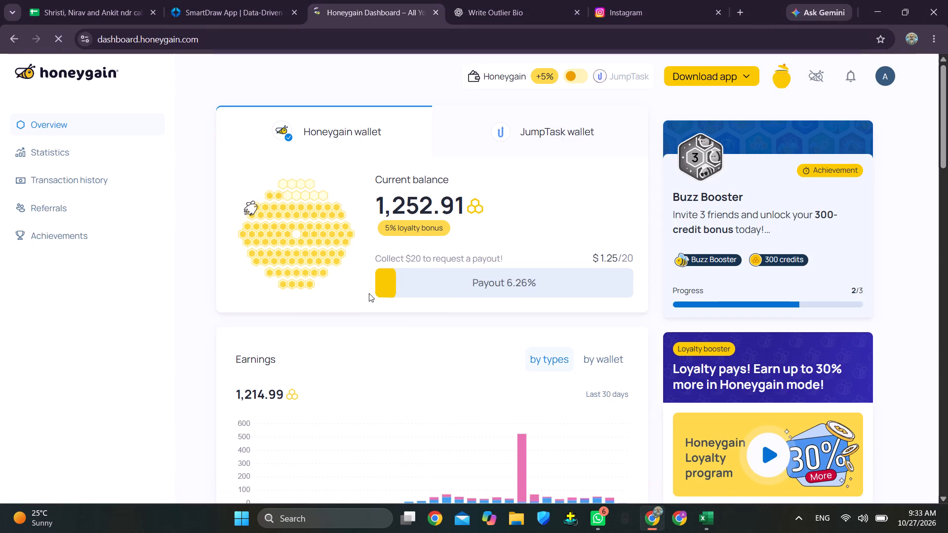
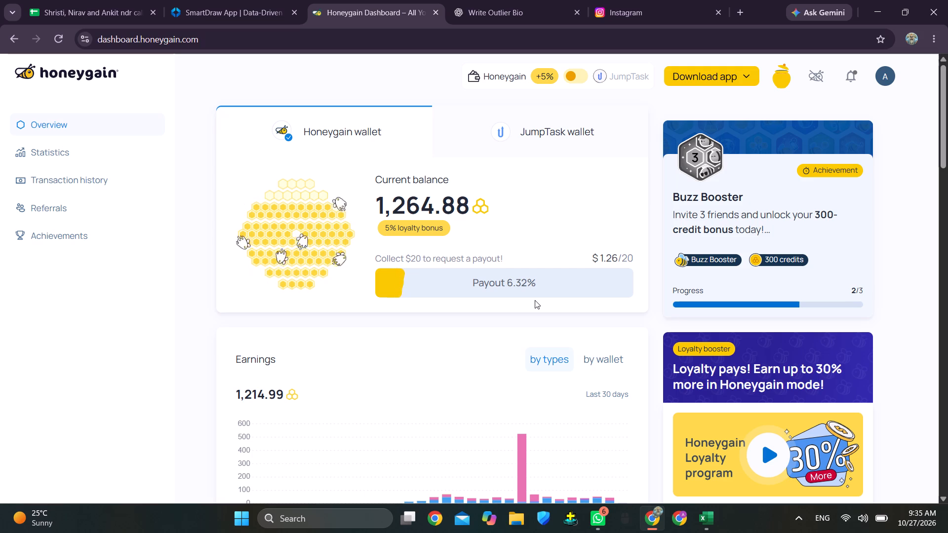
Open the shared "Shristi, Nirav and Ankit ndr calling SEPTEMBER" spreadsheet and reload it.
left_click(74, 4)
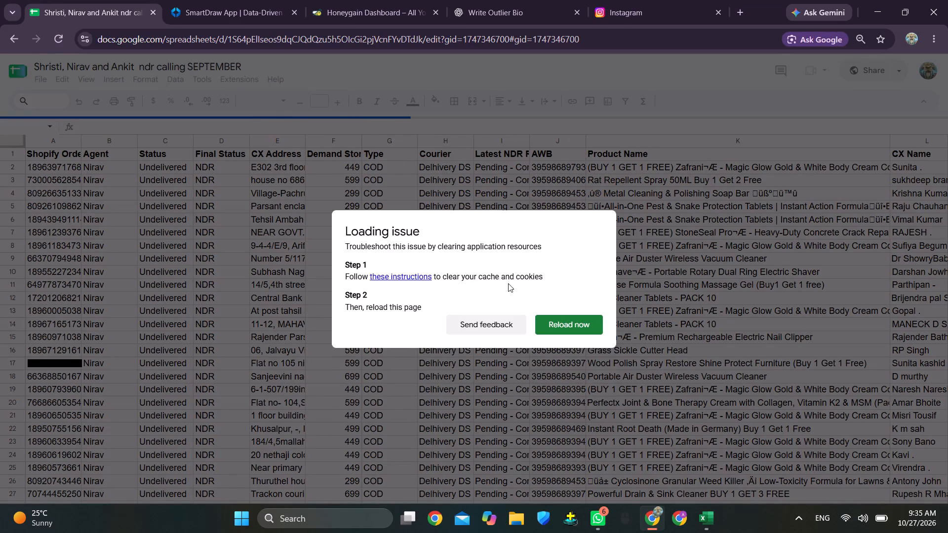
left_click(575, 325)
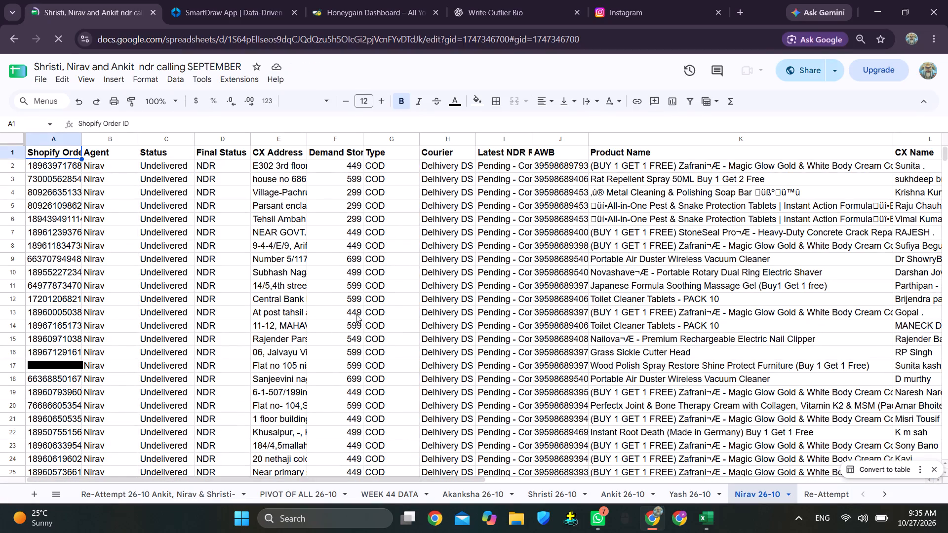
Add five blank sheets in front of the "Re-Attempt 26-10 Ankit, Nirav & Shristi-" sheet.
left_click(148, 491)
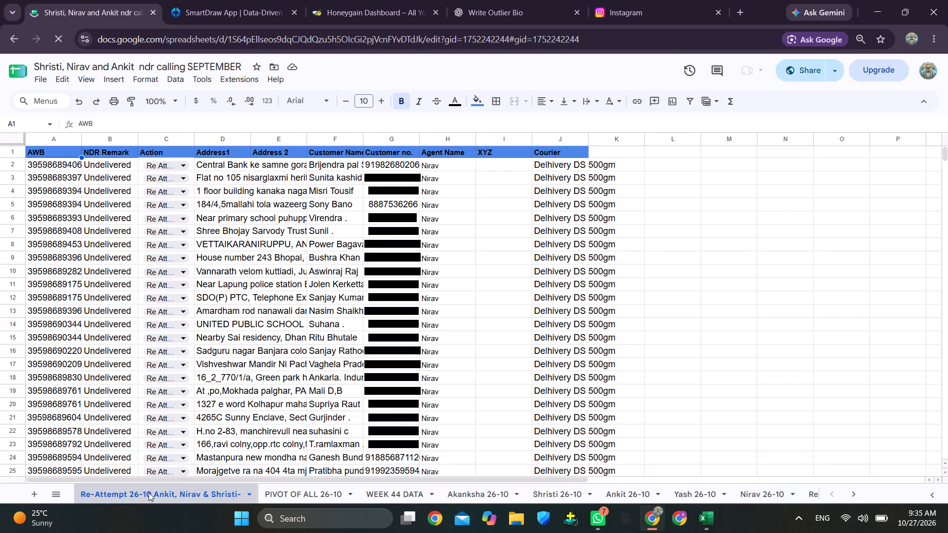
left_click(39, 495)
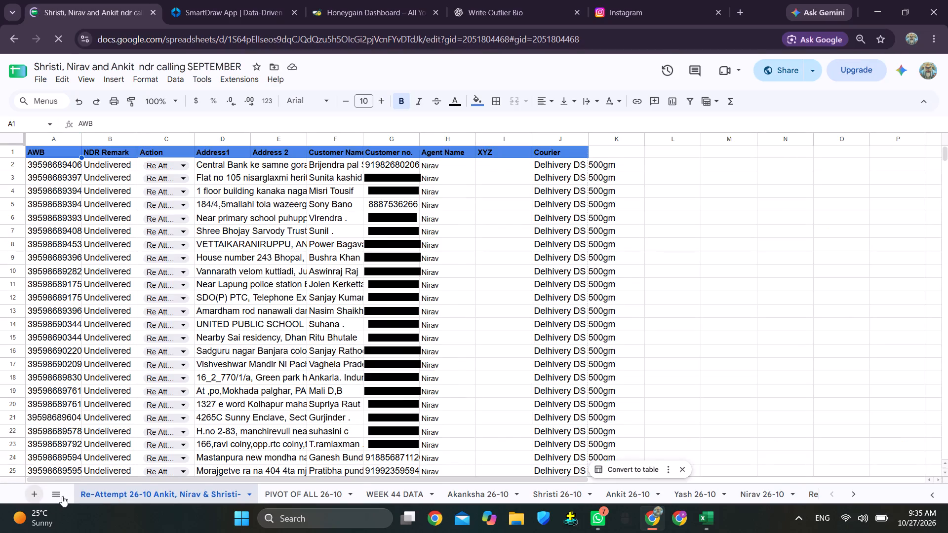
left_click_drag(166, 495, 255, 504)
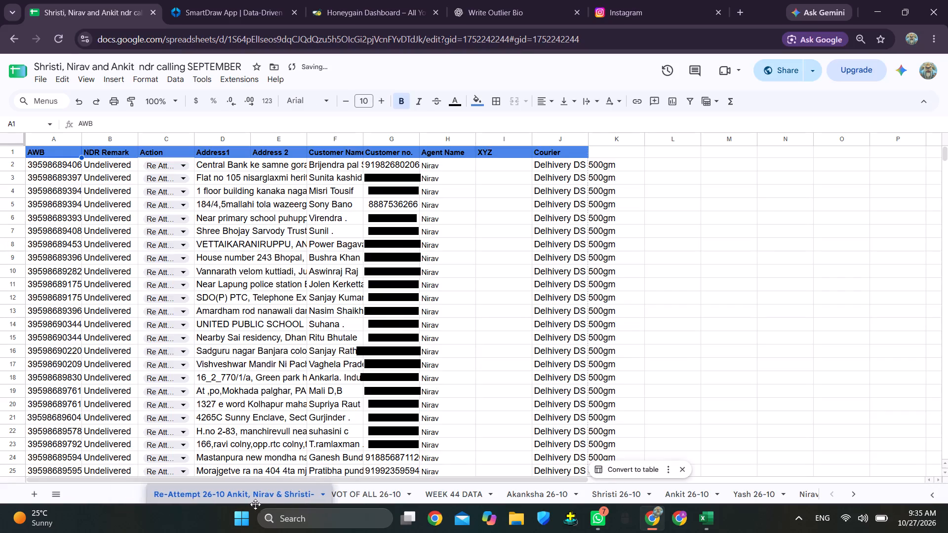
left_click_drag(255, 504, 285, 506)
left_click(94, 493)
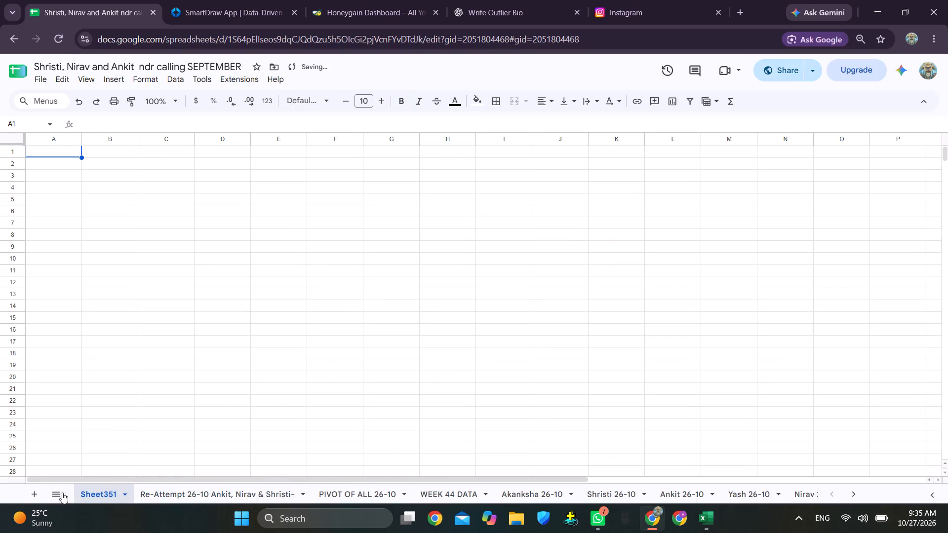
triple_click(33, 494)
left_click(33, 495)
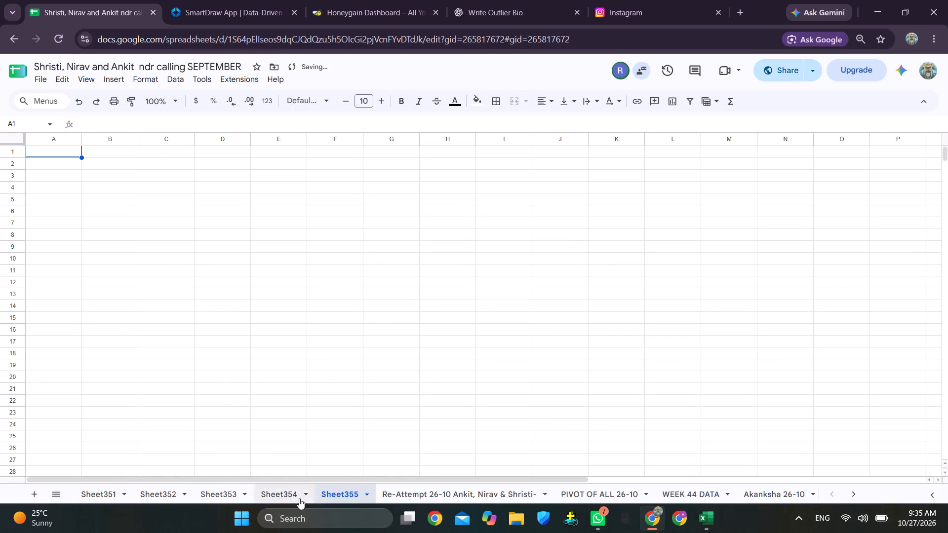
Rename Sheet355, the last of the five new sheets, as "Nirav 27-10".
double_click(342, 495)
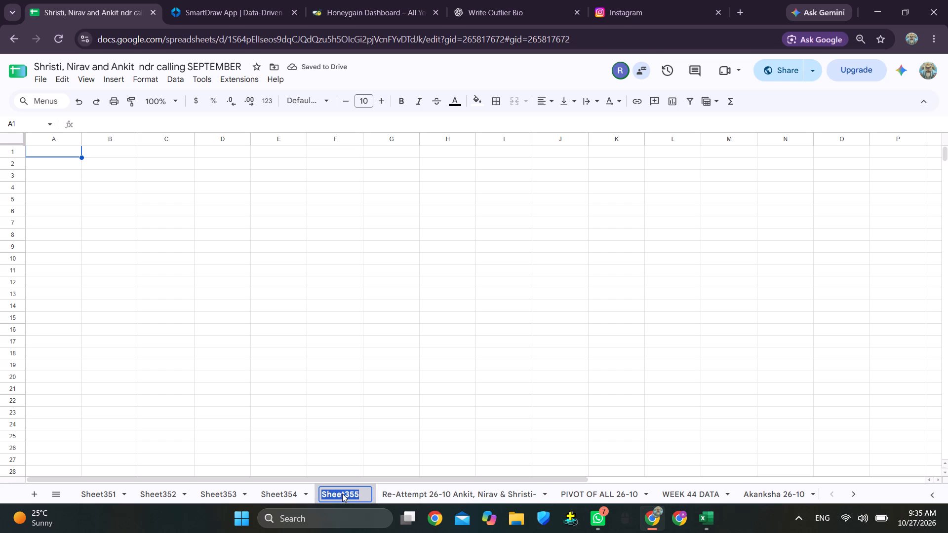
type("Nirav")
key("space")
type("27")
type("-10")
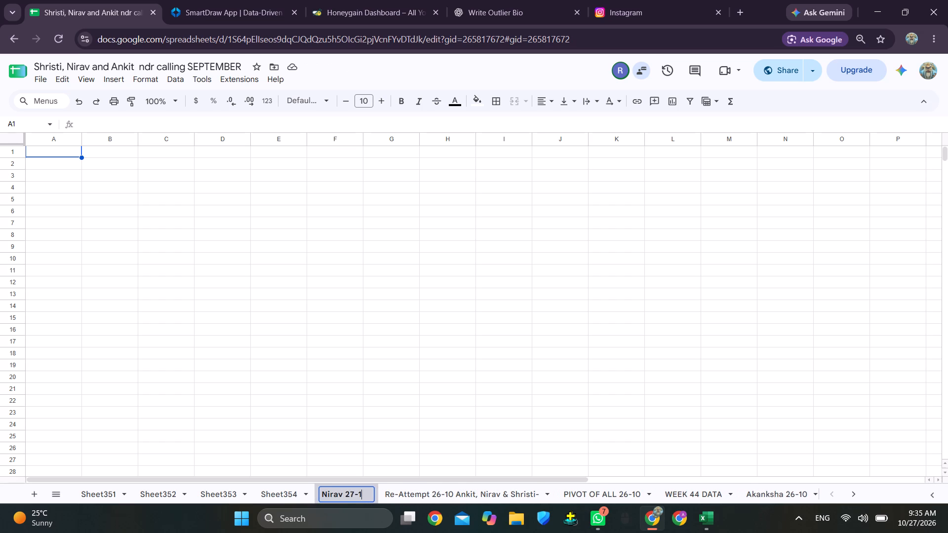
Rename Sheet354 as "Yash 27-10", reusing the date suffix copied from the "Nirav 27-10" sheet name.
double_click(282, 495)
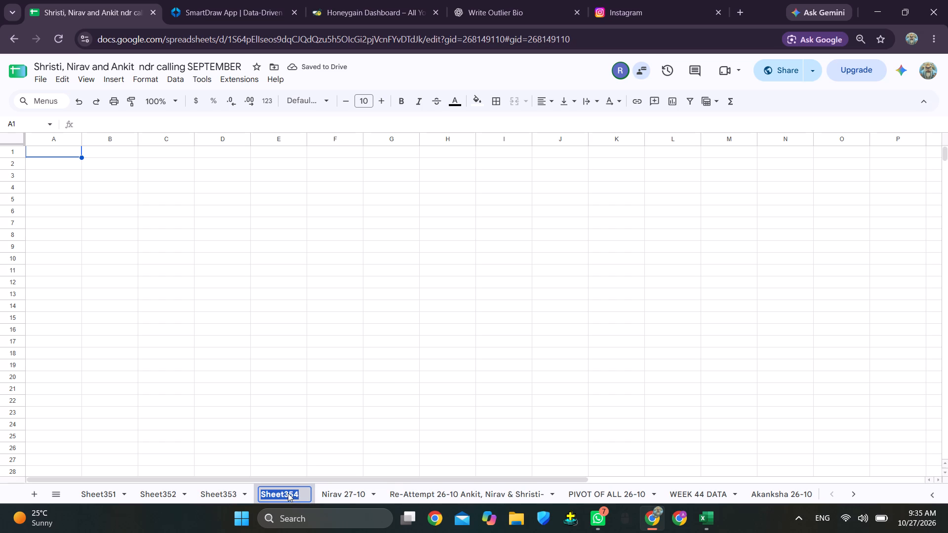
type("Yash")
key("space")
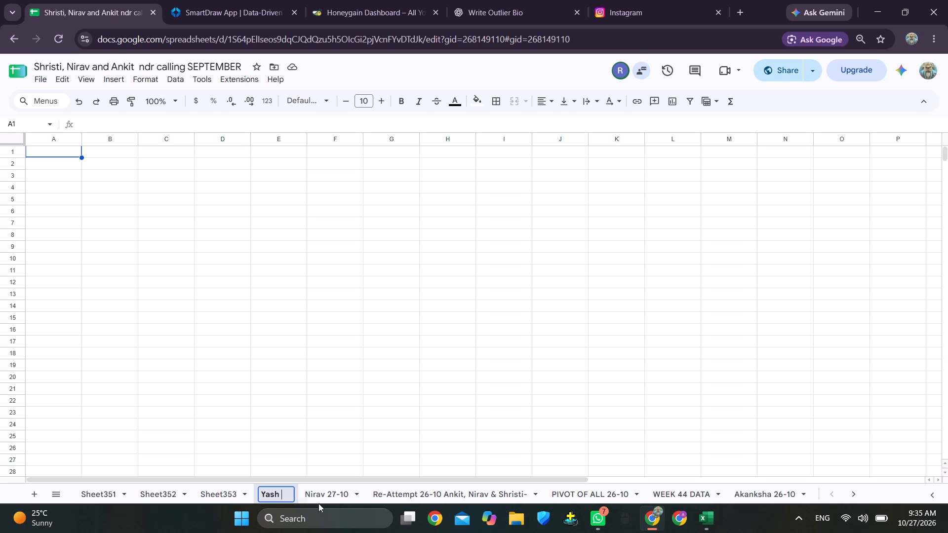
double_click(334, 495)
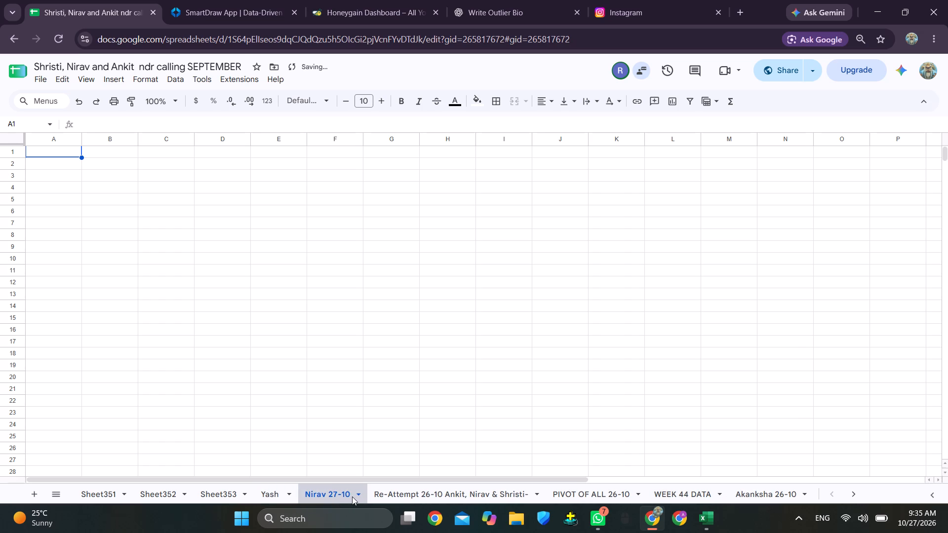
double_click(345, 495)
left_click(353, 495)
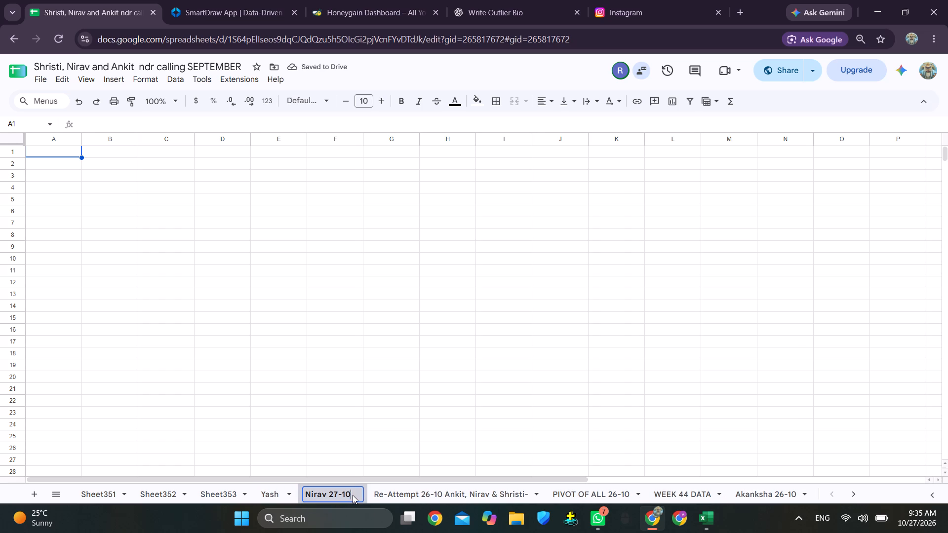
left_click_drag(353, 495, 327, 498)
key("ctrl+c")
double_click(272, 494)
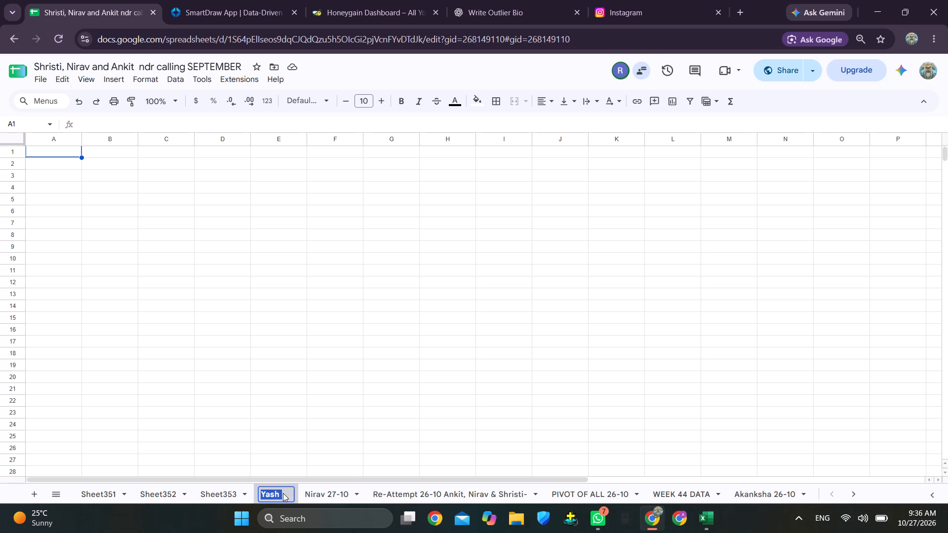
left_click(285, 494)
left_click(283, 495)
key("BackSpace")
key("ctrl+v")
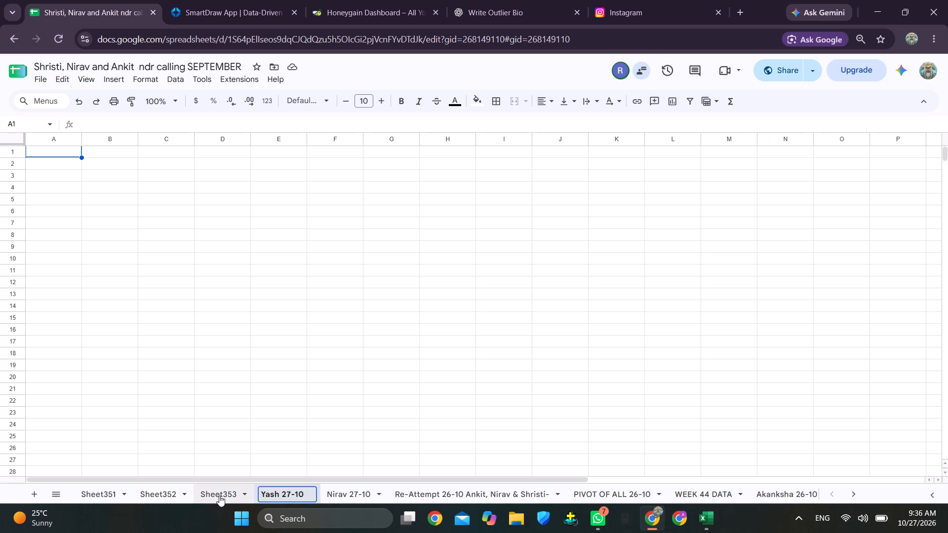
Rename Sheet353 as "Ankit 27-10", reusing the copied date suffix.
double_click(223, 493)
type("Ankit")
key("ctrl+v")
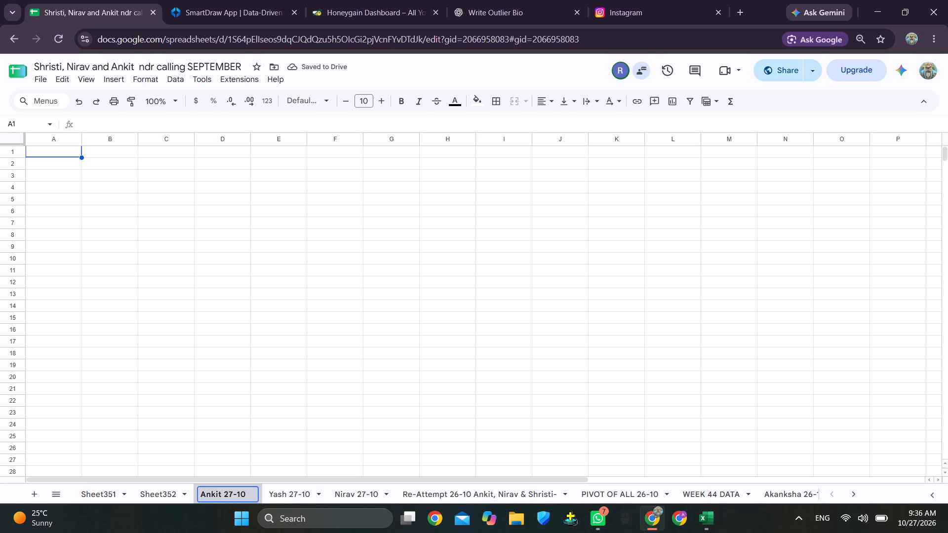
Rename Sheet352 as "Shristi 27-10", reusing the copied date suffix.
double_click(161, 493)
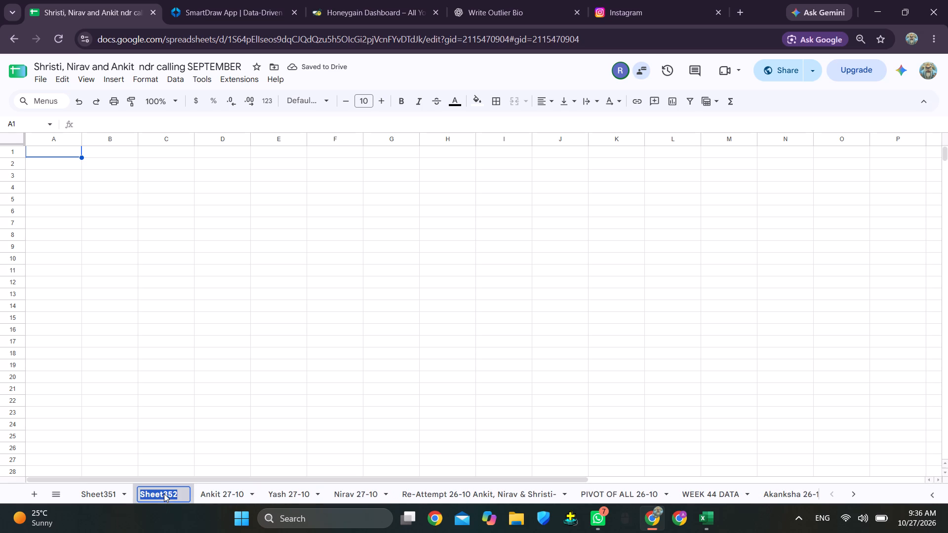
type("Shristi")
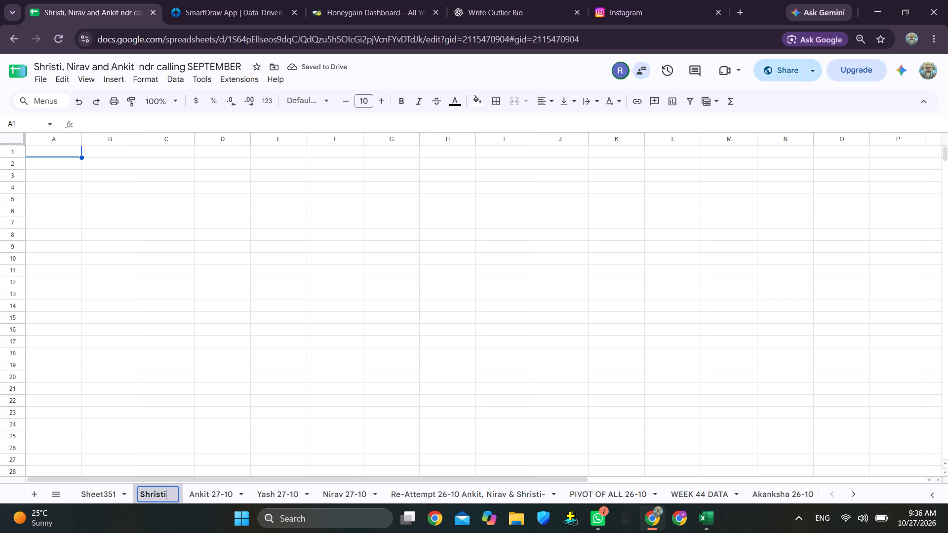
key("ctrl+v")
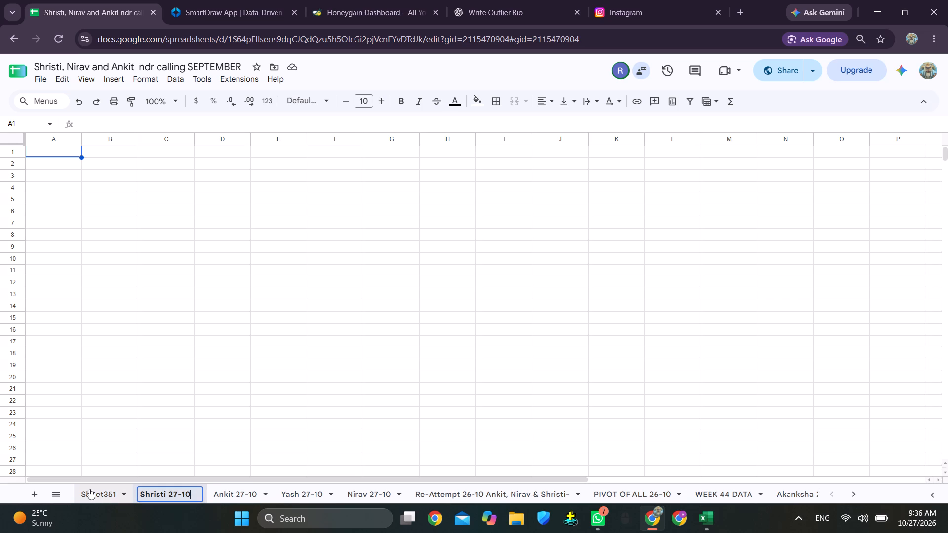
Rename Sheet351 as "Akanksha 27-10" with the copied date suffix, and open the blank "Nirav 27-10" sheet.
double_click(93, 493)
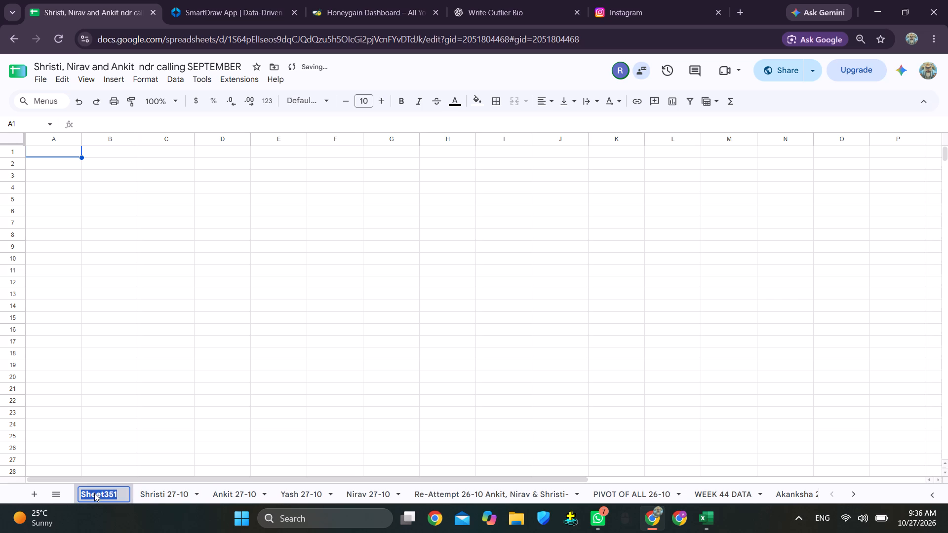
type("Akanksha")
key("ctrl+v")
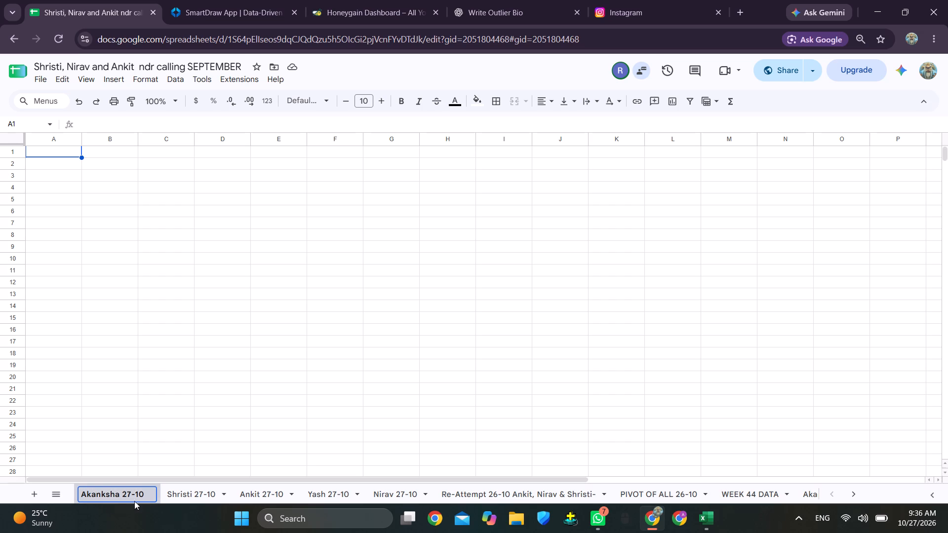
left_click(401, 493)
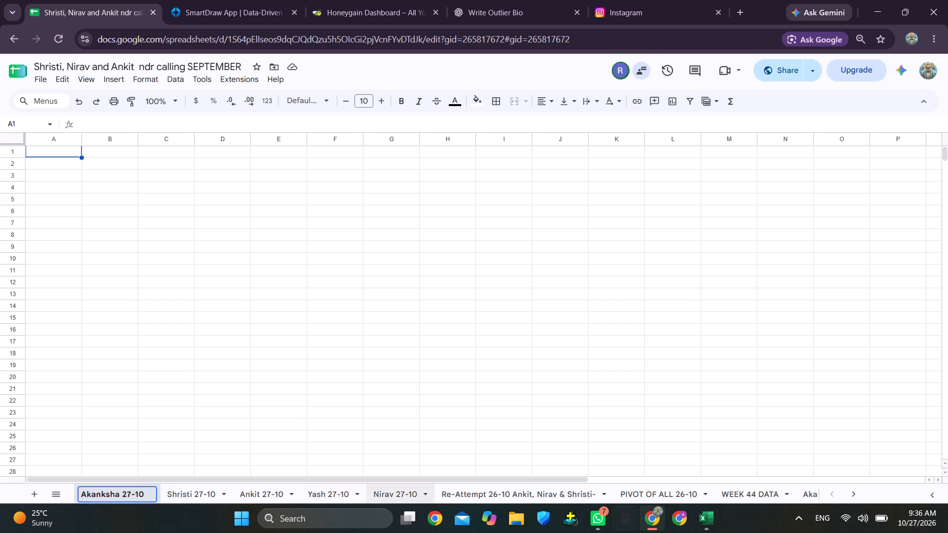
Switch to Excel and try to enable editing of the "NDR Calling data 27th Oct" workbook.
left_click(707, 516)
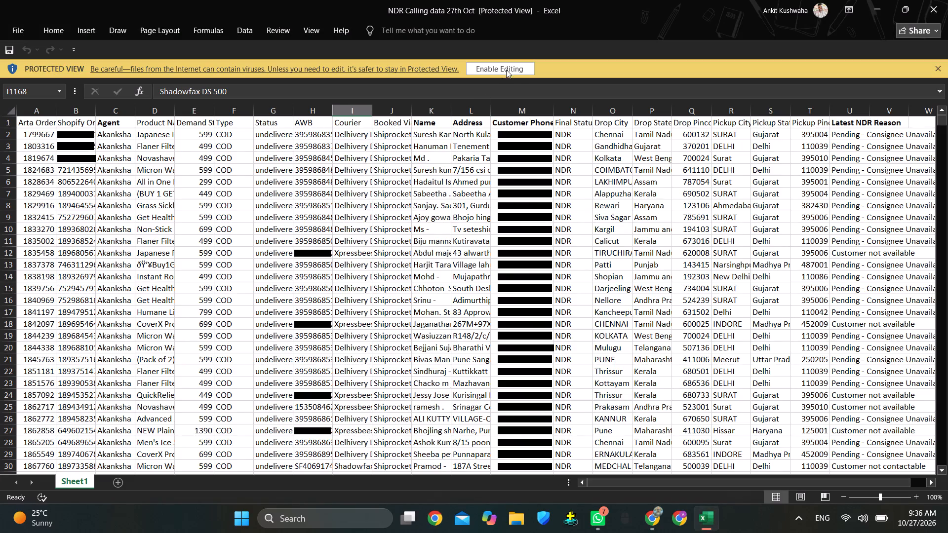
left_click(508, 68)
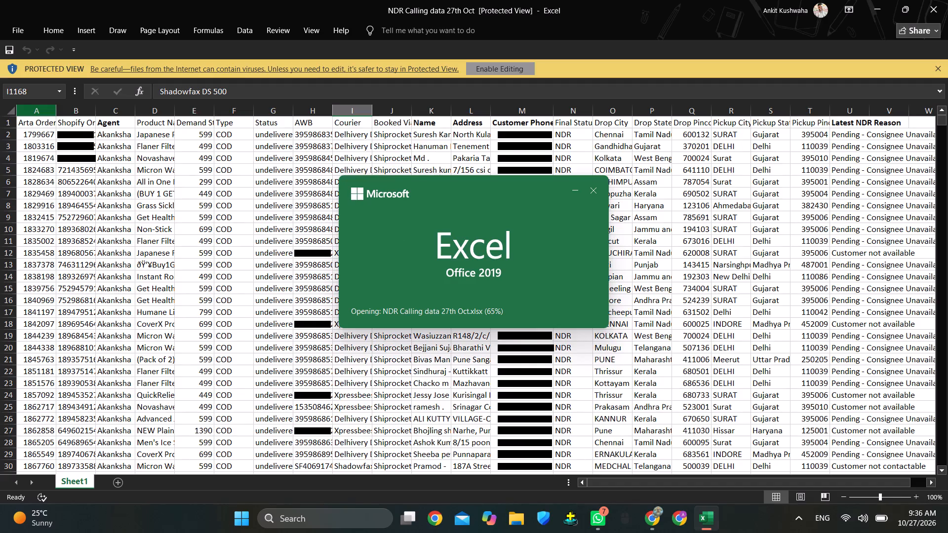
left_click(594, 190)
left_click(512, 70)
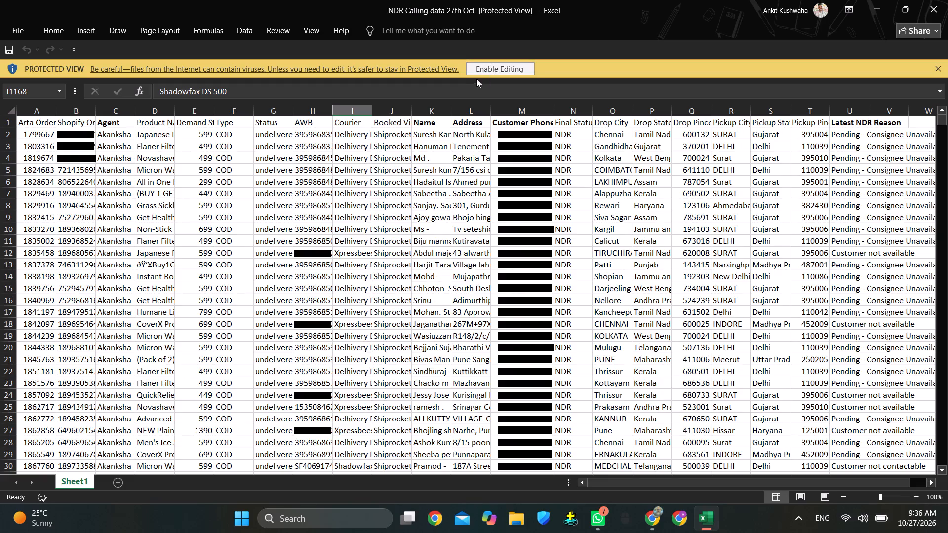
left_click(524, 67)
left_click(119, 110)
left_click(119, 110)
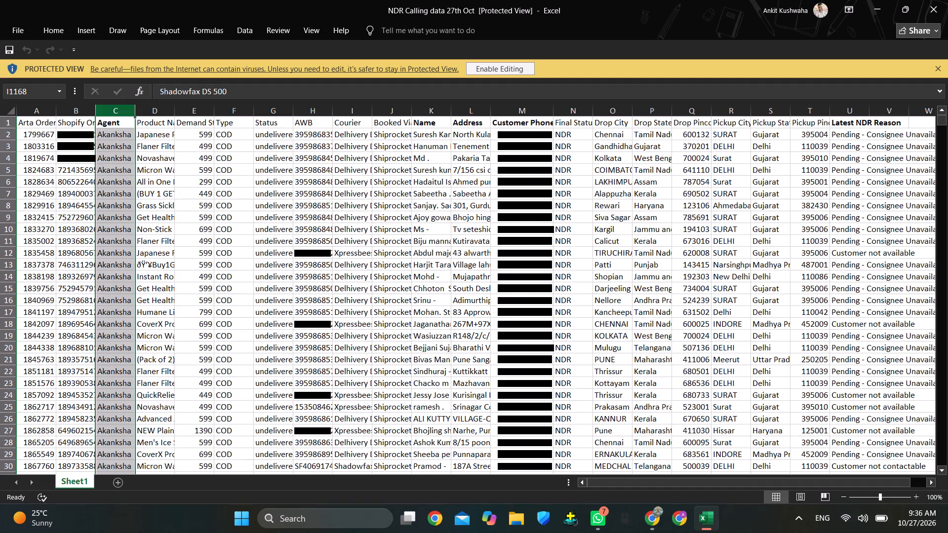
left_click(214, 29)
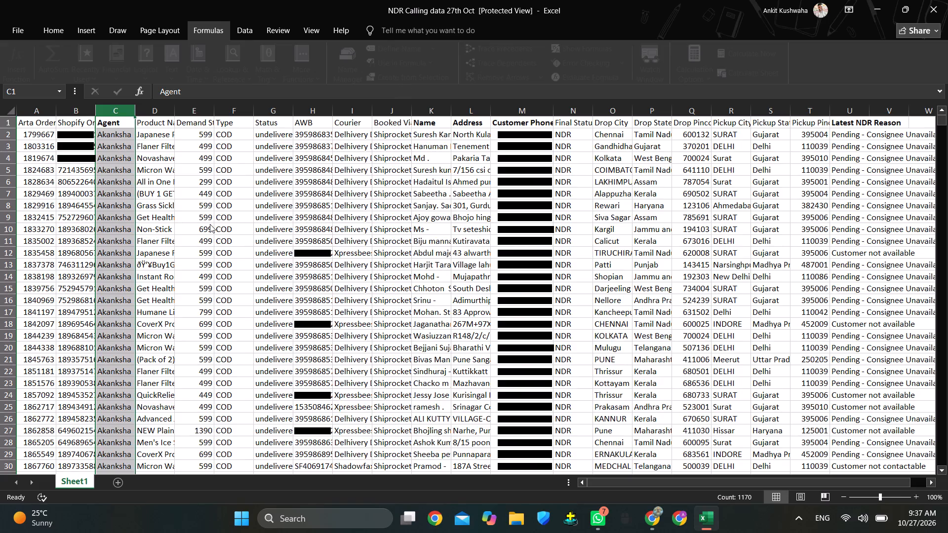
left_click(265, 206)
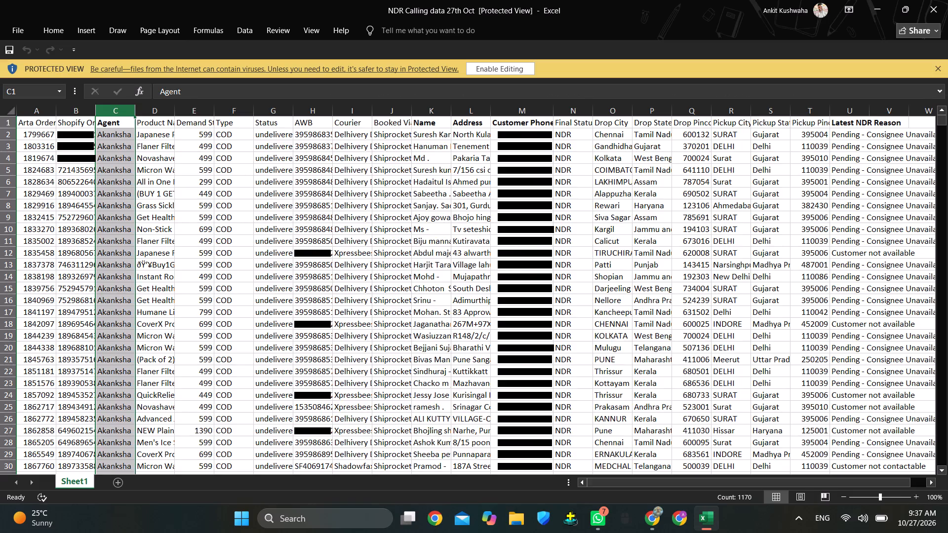
Copy the entire data table from Sheet1 of the Excel workbook and paste it at A1 of the "Nirav 27-10" sheet in Chrome.
left_click(316, 204)
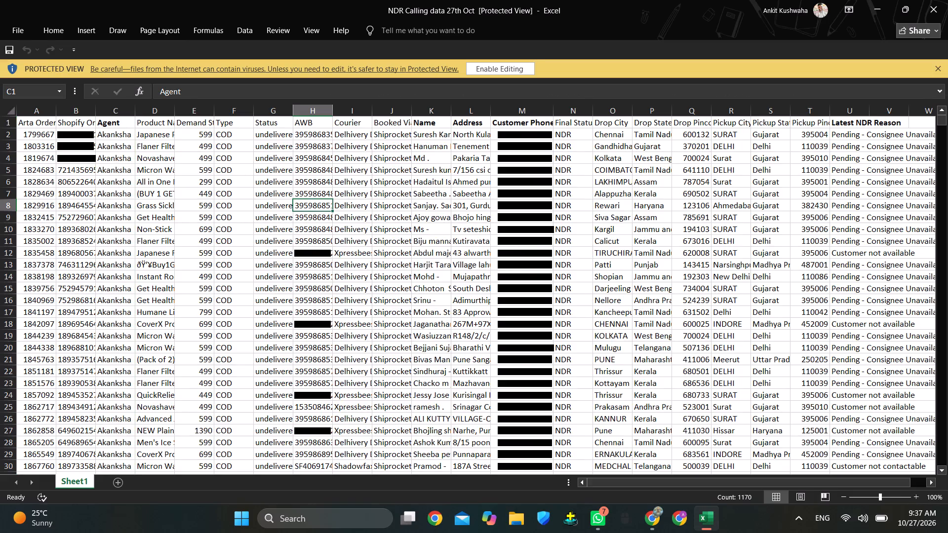
key("ctrl+a")
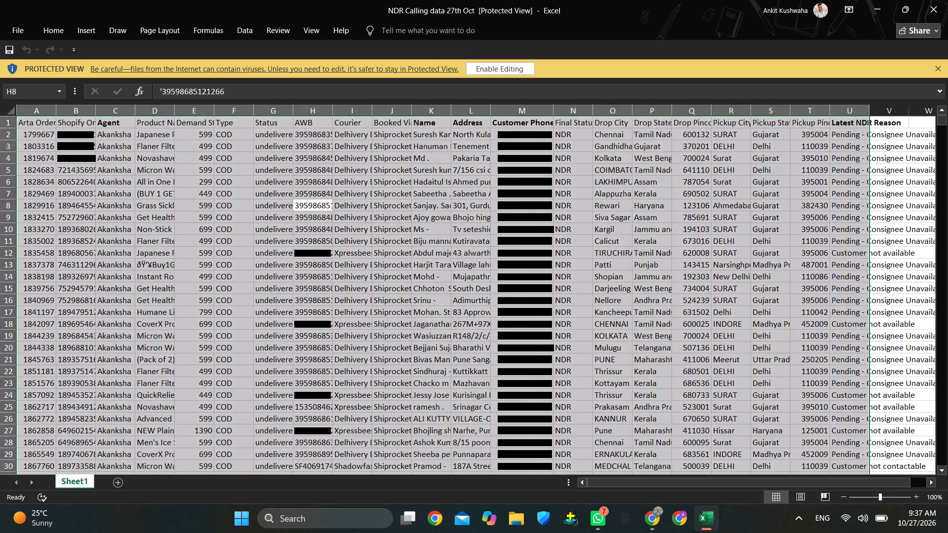
key("ctrl+c")
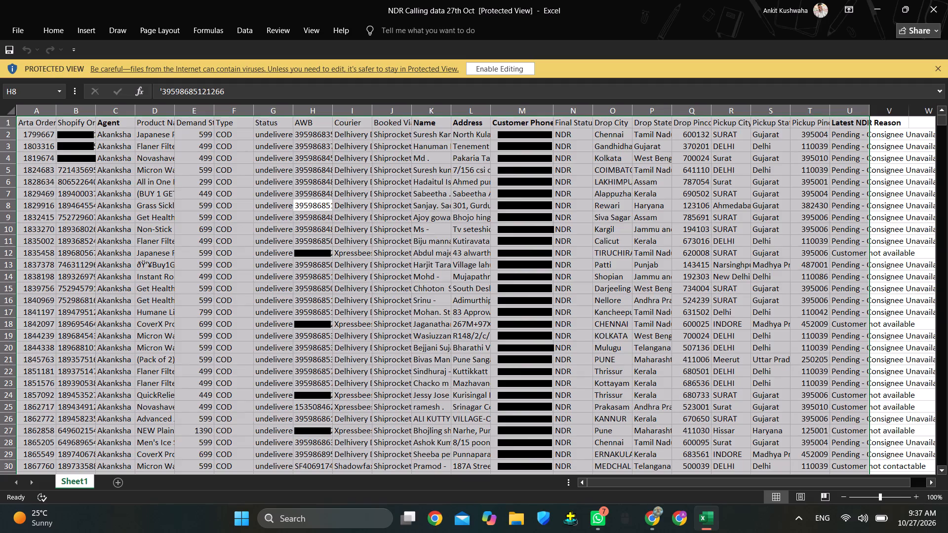
left_click(647, 524)
key("ctrl+v")
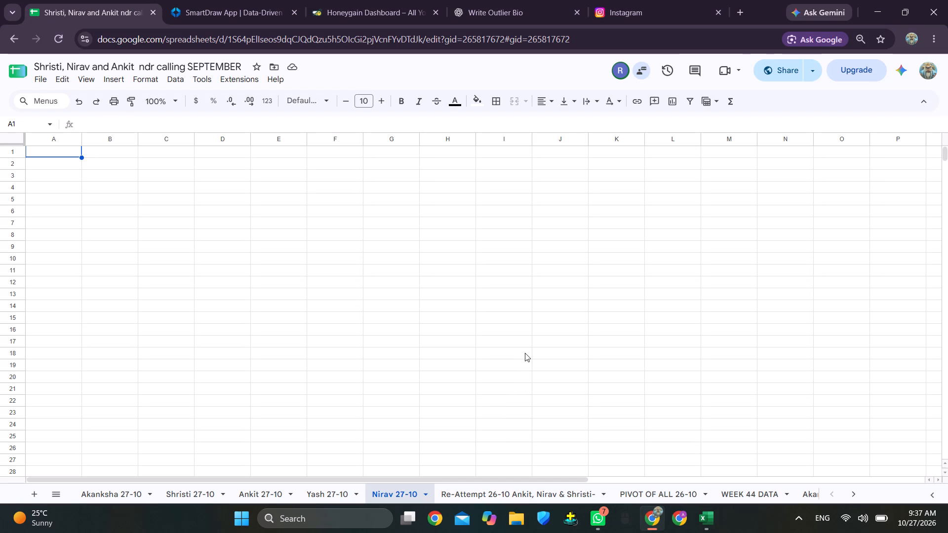
left_click(875, 9)
left_click(882, 6)
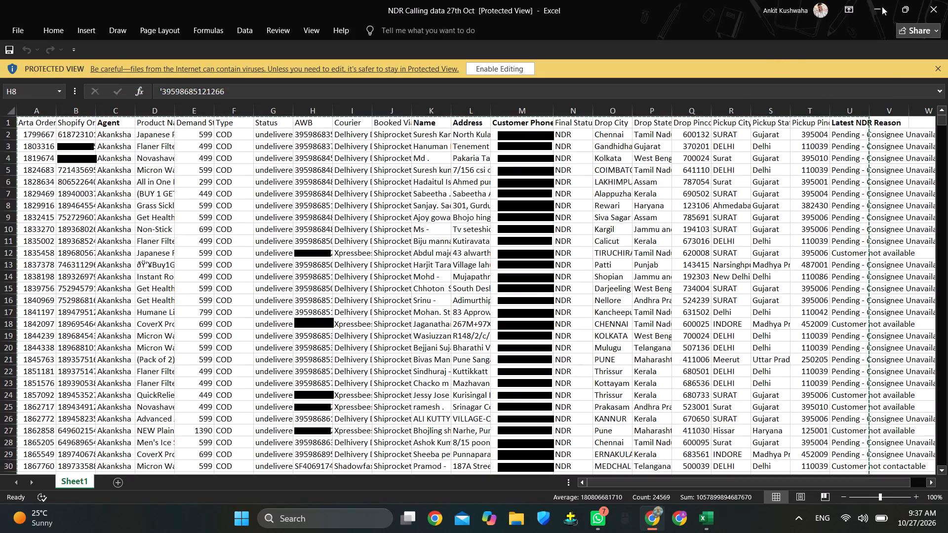
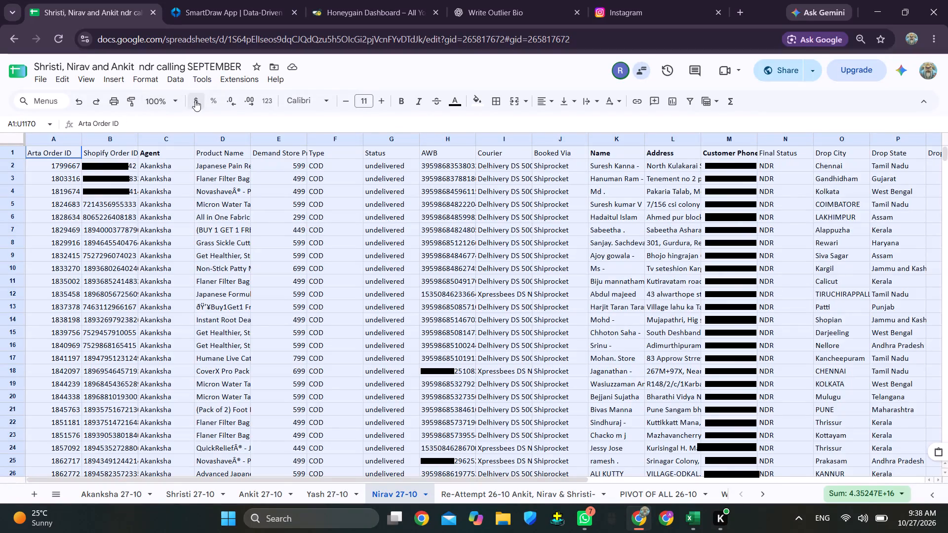
Set the pasted data in the "Nirav 27-10" sheet to Arial size 12 and make header row 1 bold.
left_click(324, 101)
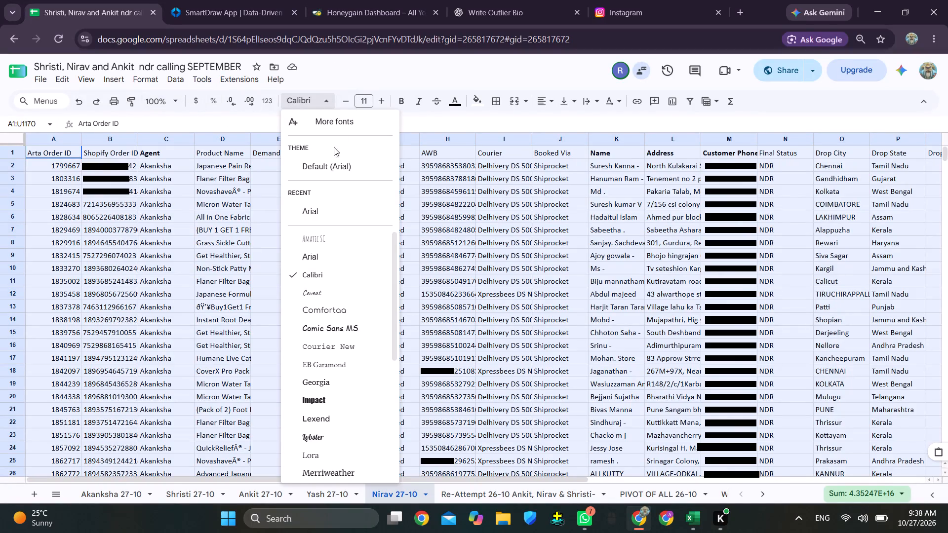
left_click(322, 212)
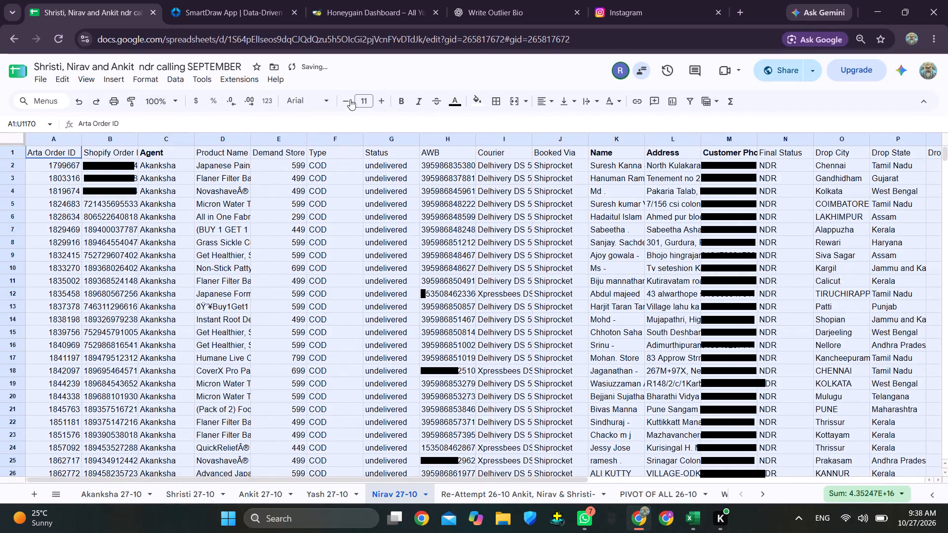
left_click(384, 101)
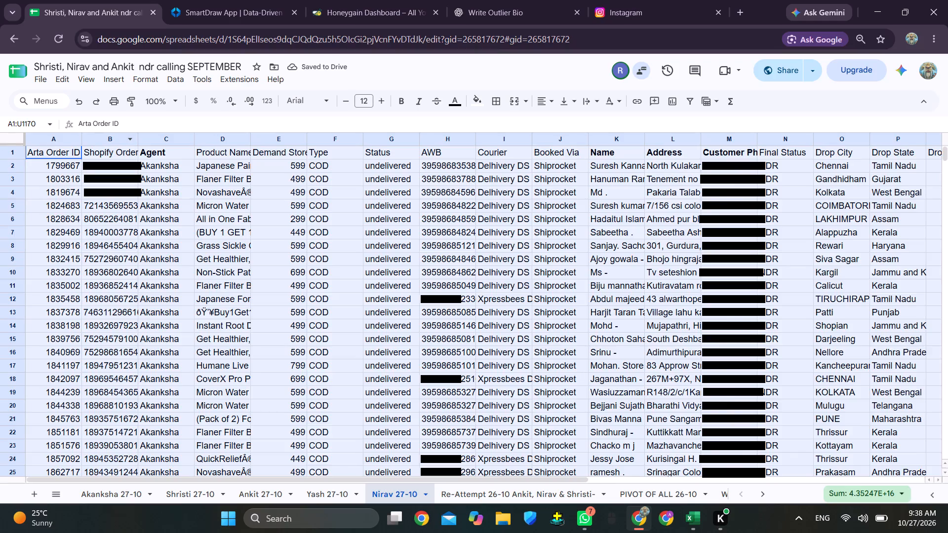
left_click(12, 151)
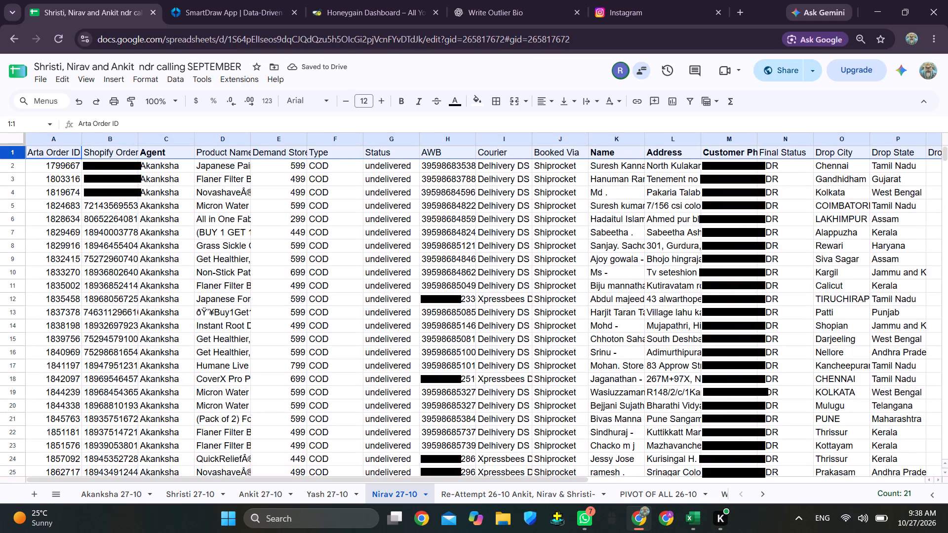
key("ctrl+b")
Delete the Arta Order ID and Booked Via columns from the "Nirav 27-10" sheet.
right_click(54, 138)
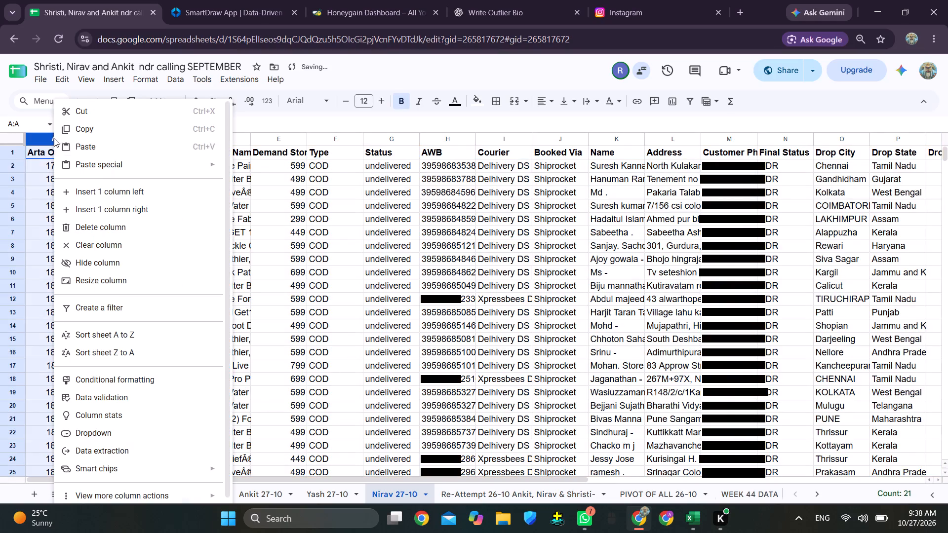
left_click(133, 228)
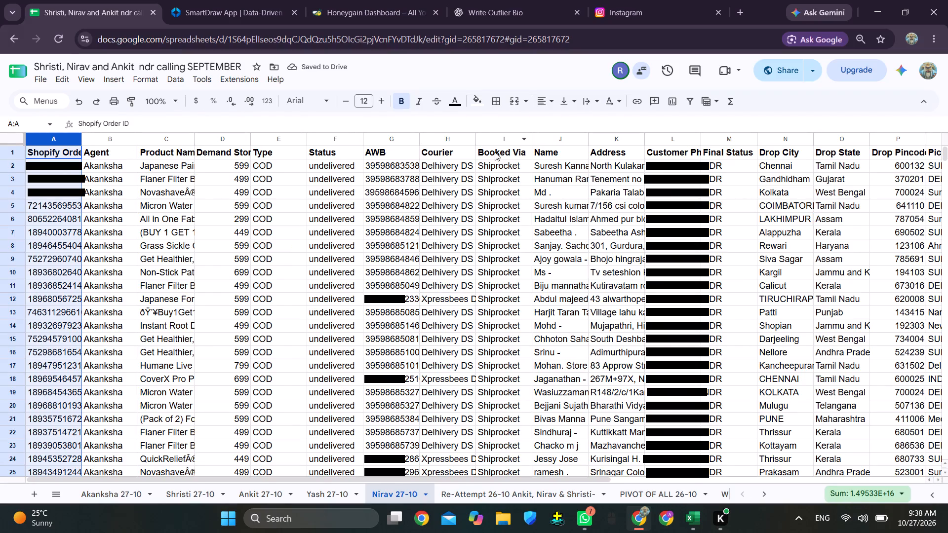
right_click(493, 137)
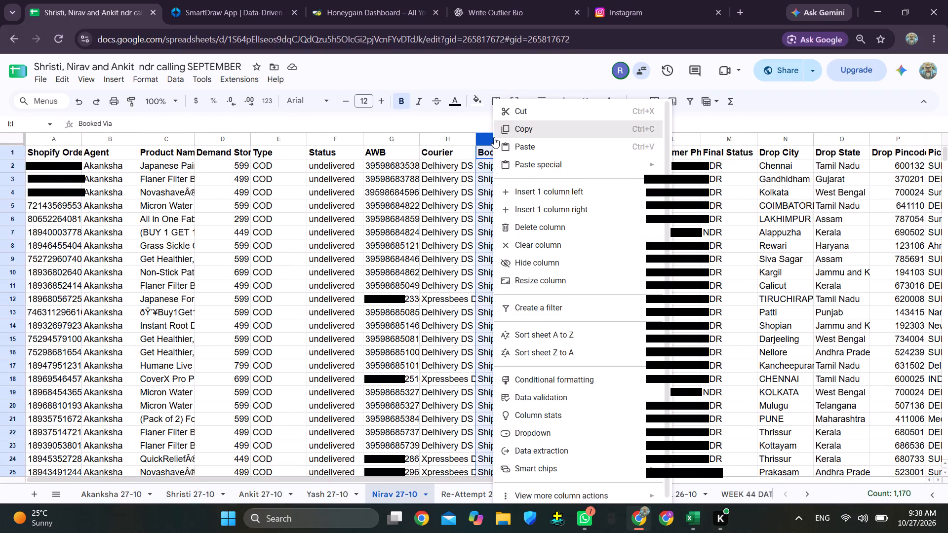
left_click(545, 227)
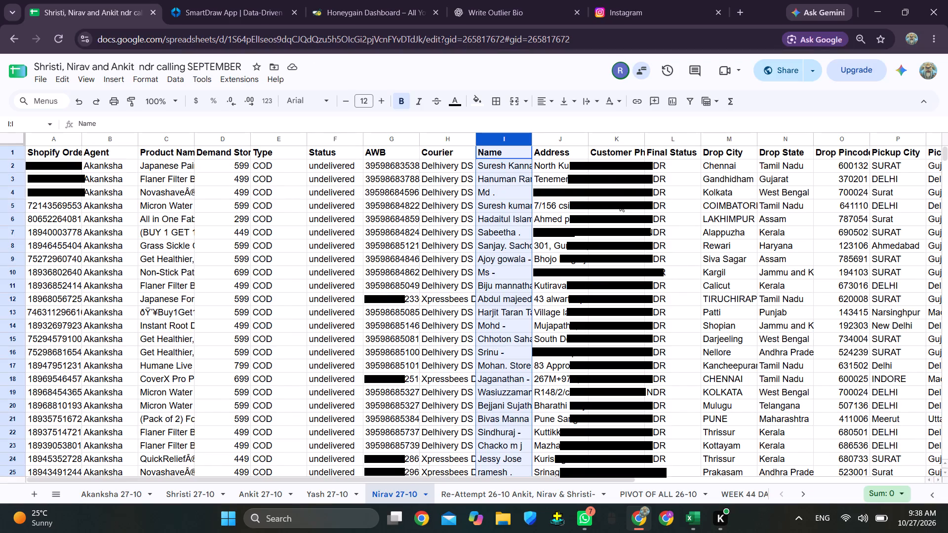
Delete the six address columns M to R, from Drop City through Pickup Pincode.
scroll(619, 203, "left", 3)
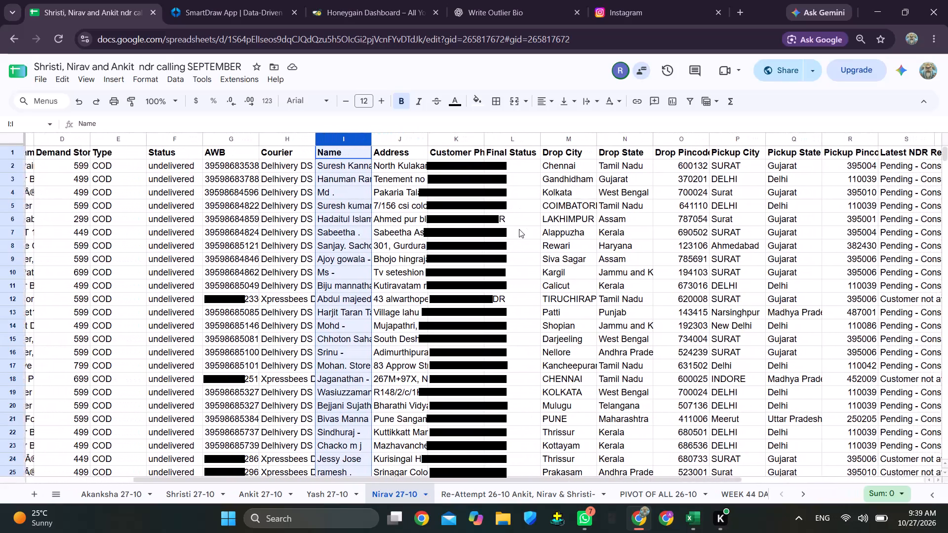
scroll(519, 229, "left", 4)
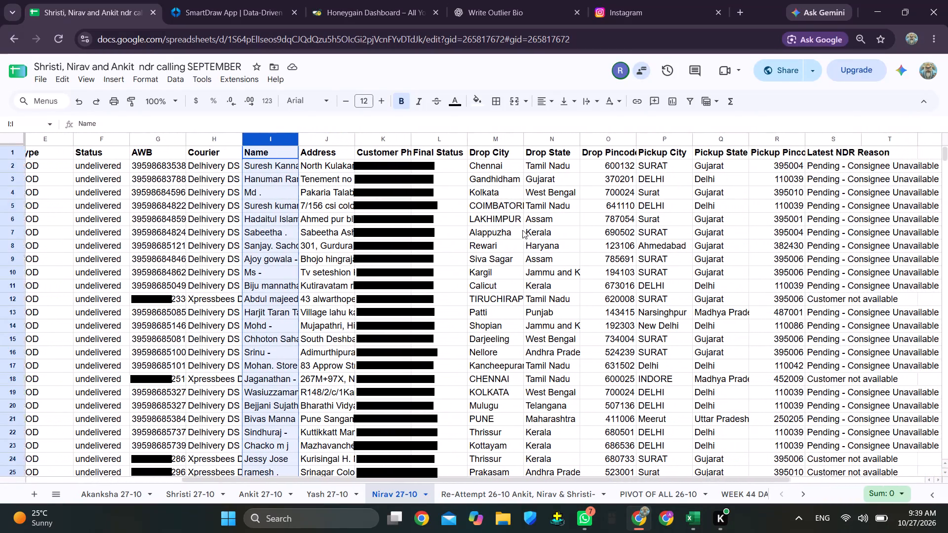
scroll(522, 230, "left", 1)
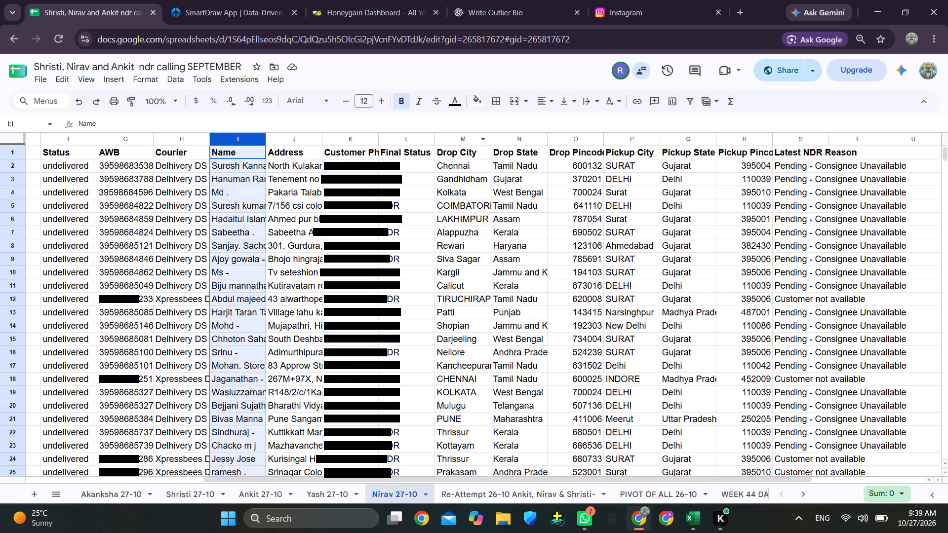
left_click_drag(465, 136, 674, 136)
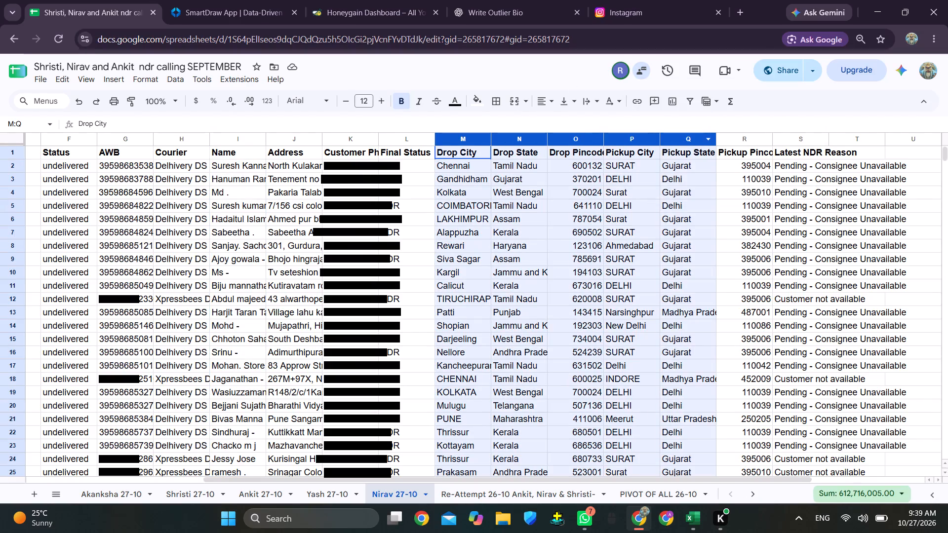
left_click_drag(674, 136, 726, 140)
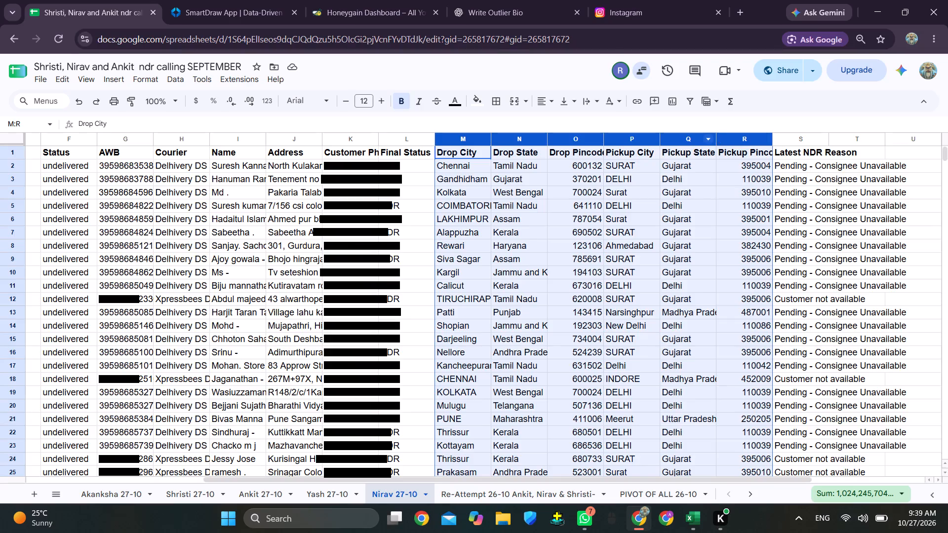
right_click(691, 141, "ctrl")
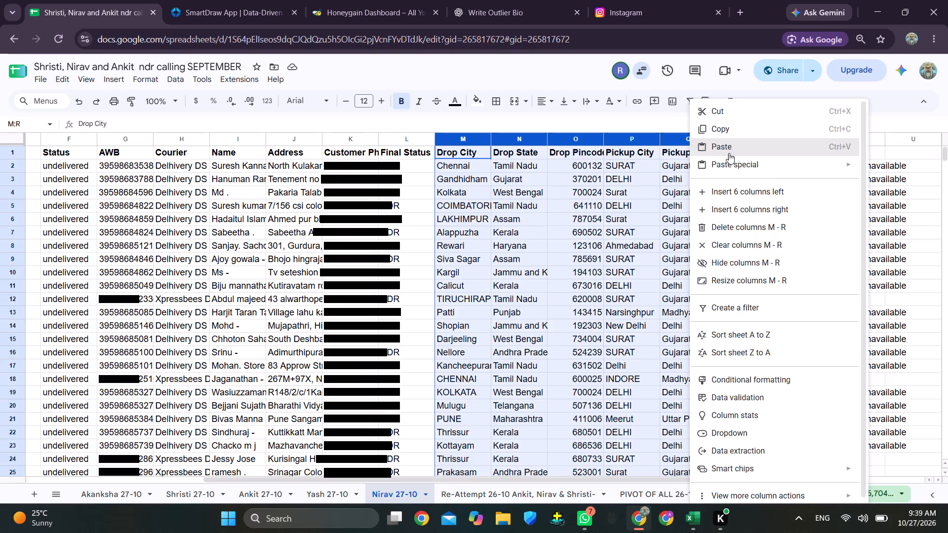
left_click(768, 229)
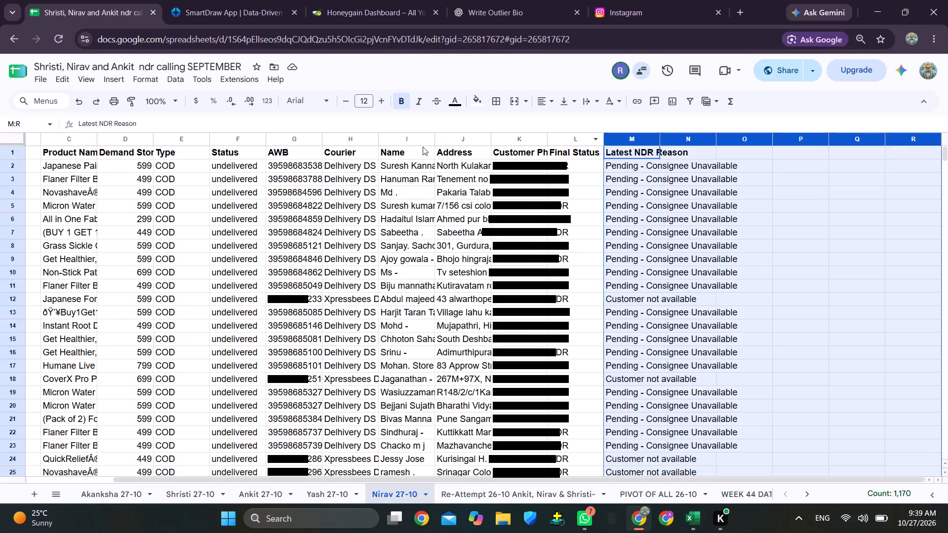
Move the Name column to column P and the Customer Phone column to column Q.
left_click(410, 135)
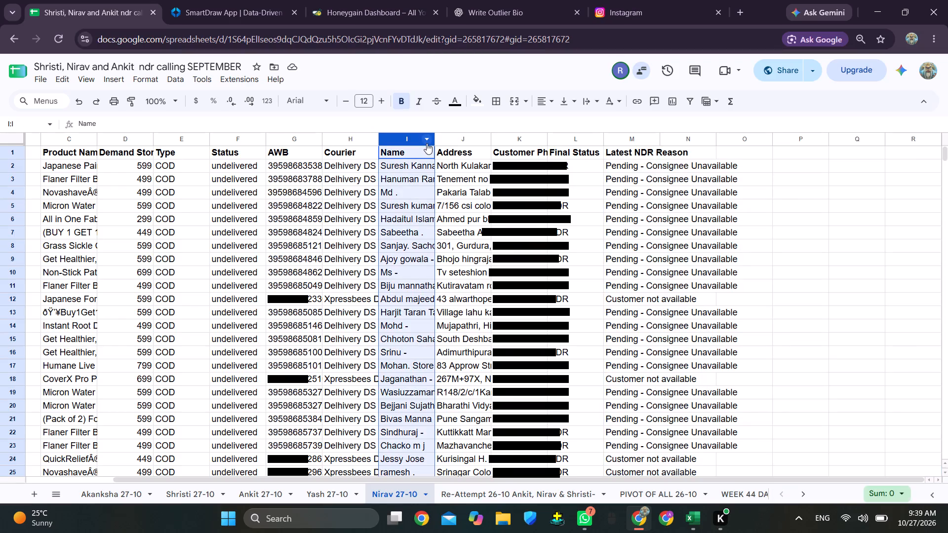
key("ctrl+x")
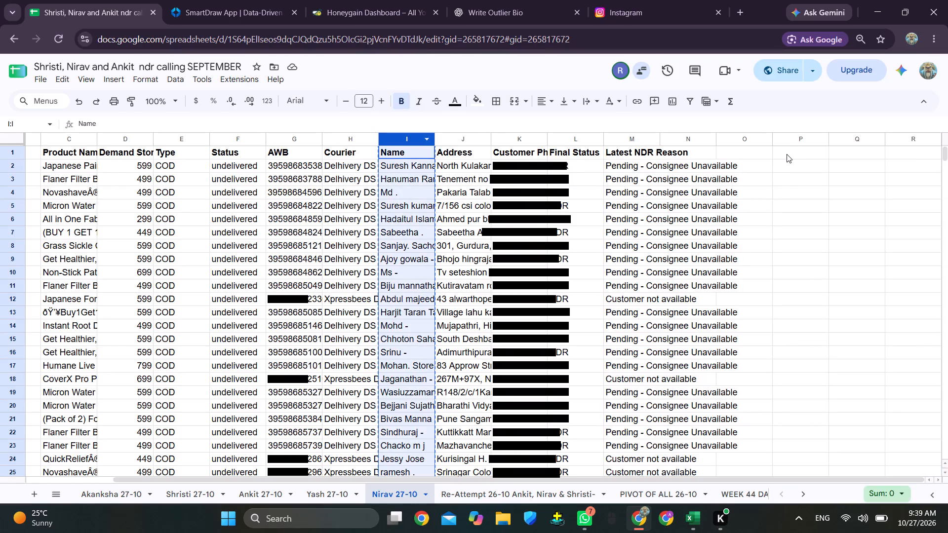
left_click(788, 154)
key("ctrl+v")
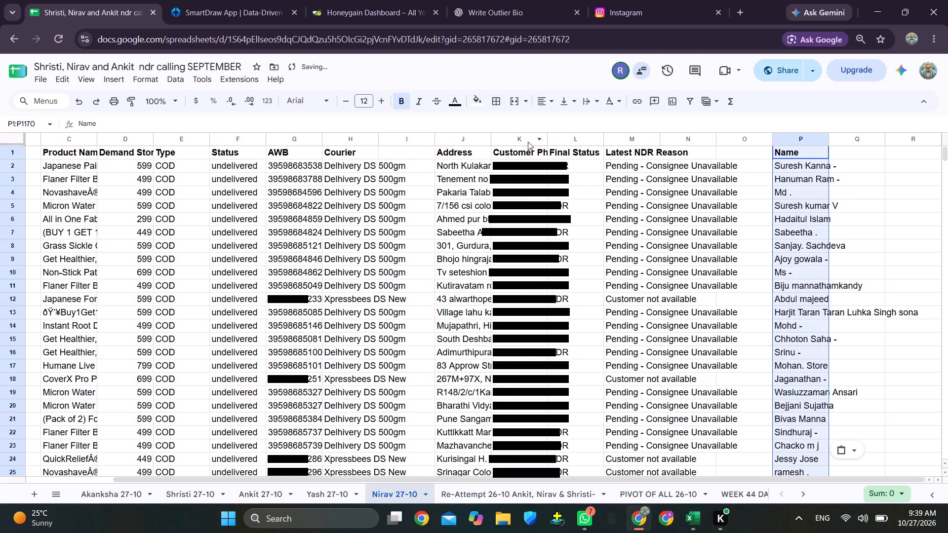
left_click(526, 140)
key("ctrl+x")
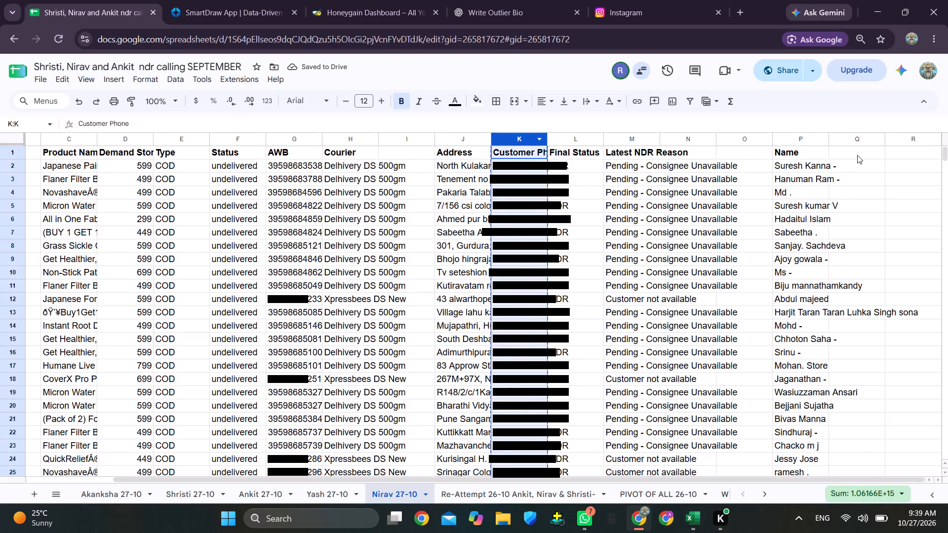
left_click(859, 151)
key("ctrl+v")
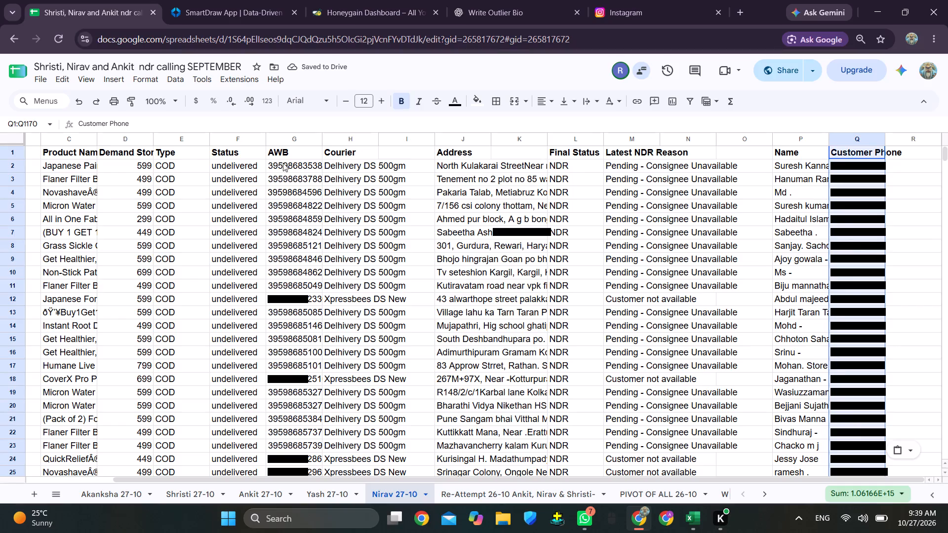
Move the Product Name column to column O and the AWB column to column N.
scroll(73, 141, "right", 7)
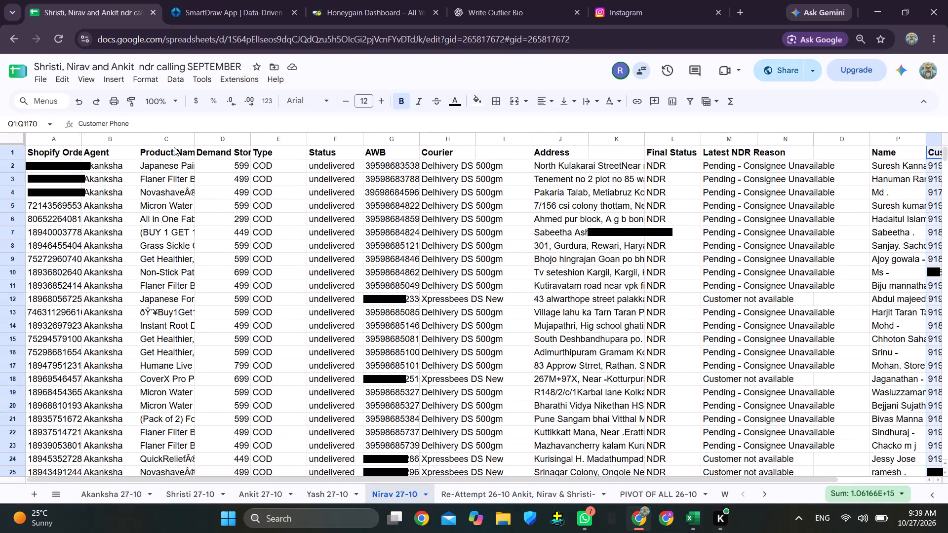
left_click(173, 139)
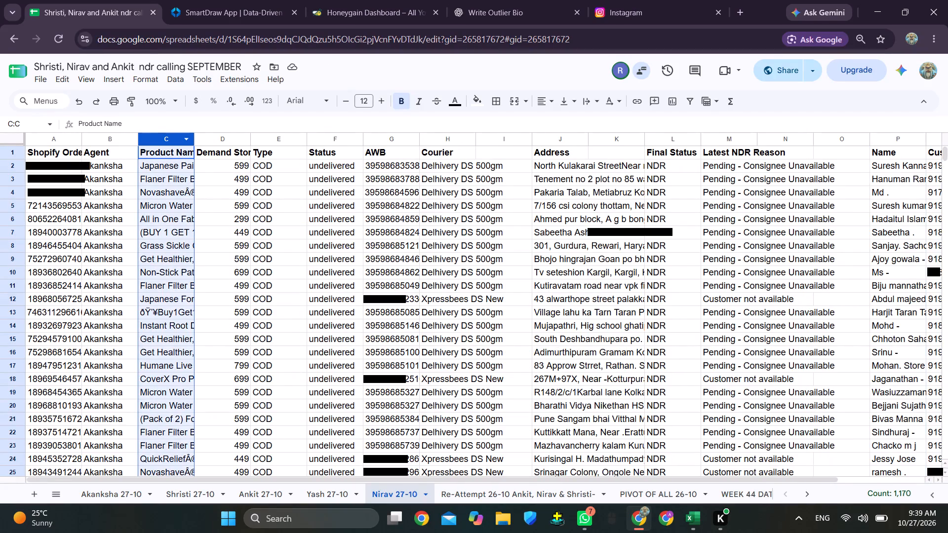
key("ctrl+x")
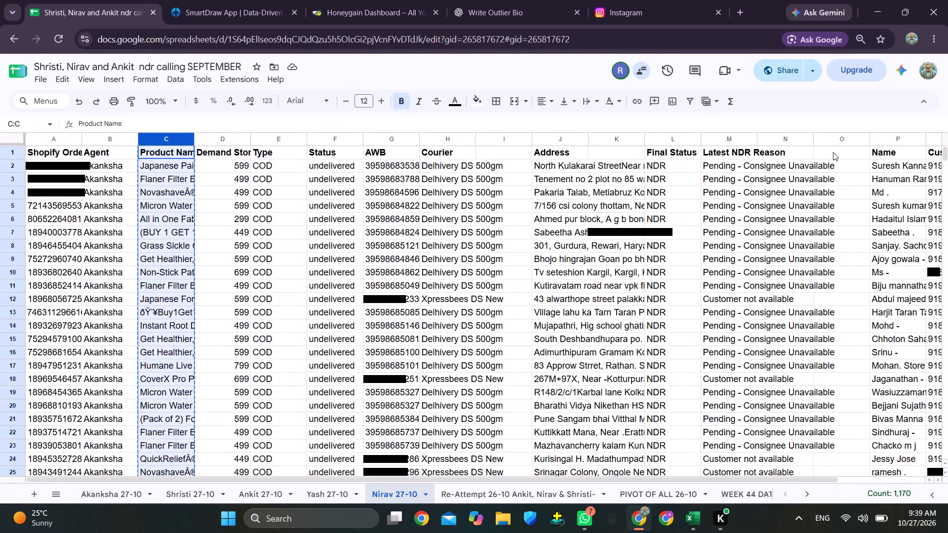
left_click(834, 152)
key("ctrl+v")
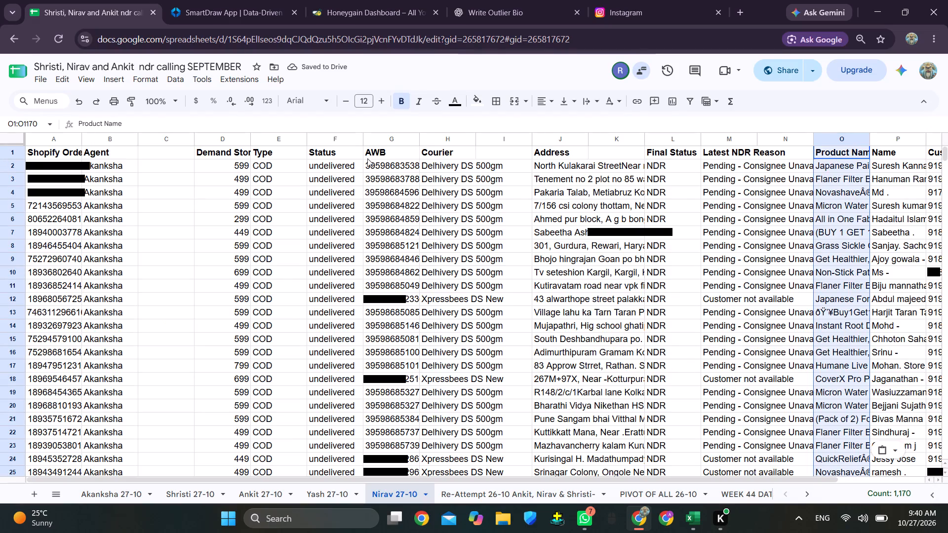
left_click(383, 137)
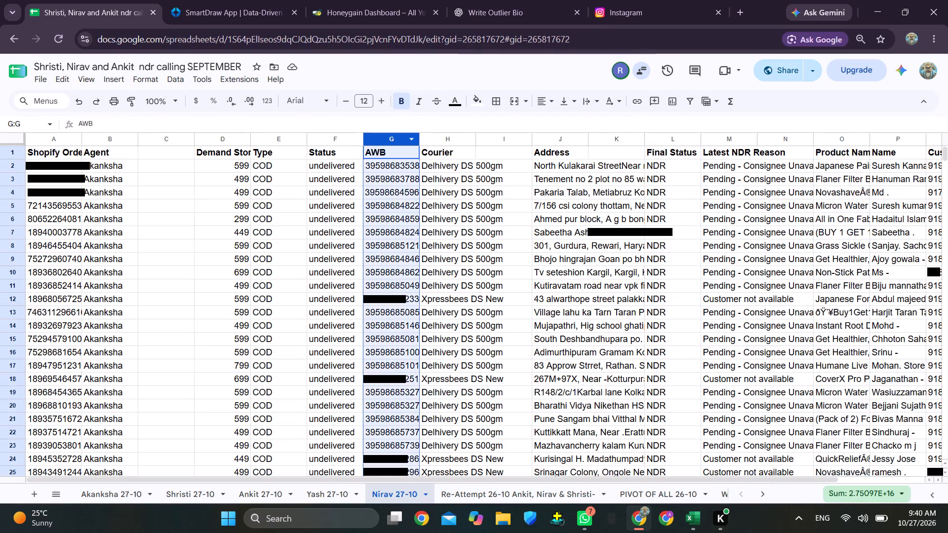
key("ctrl+x")
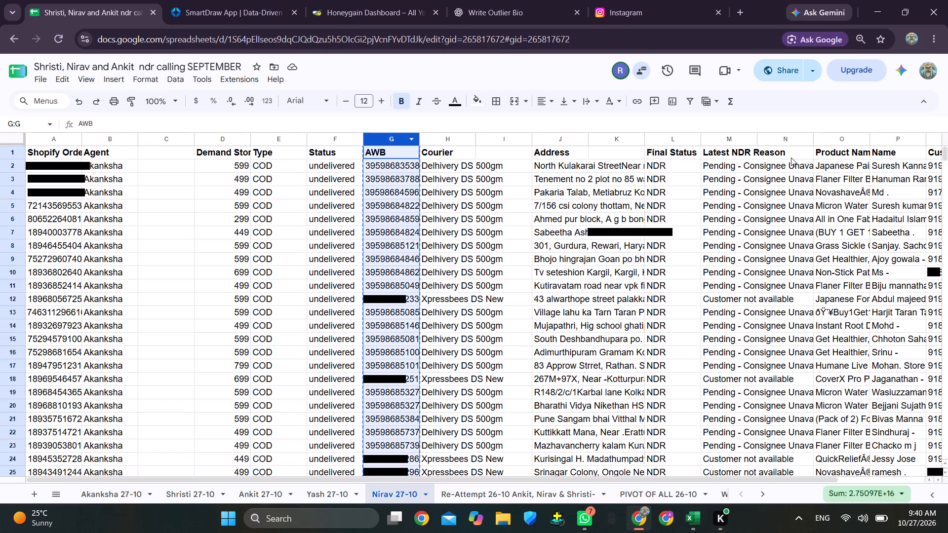
left_click(799, 149)
key("ctrl+v")
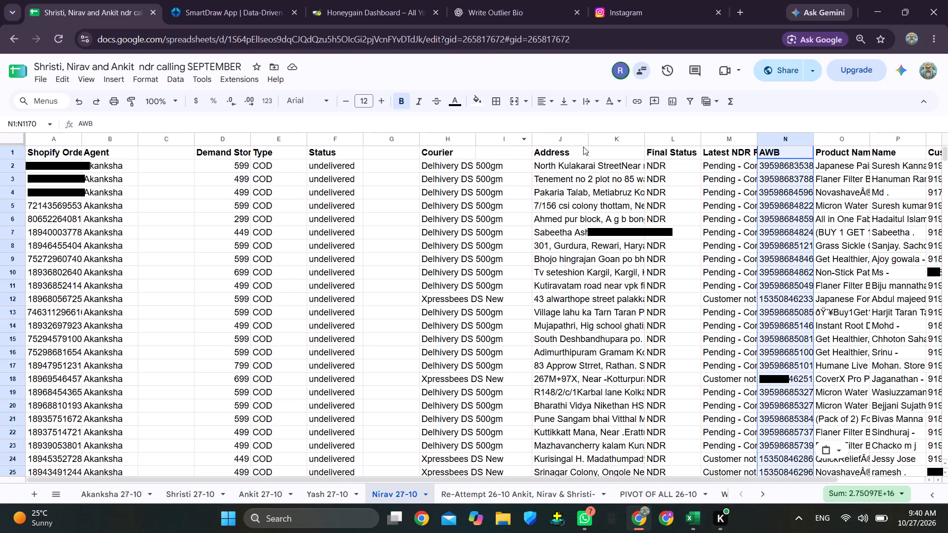
Move the Final Status column into the empty column C, beside Agent.
left_click(668, 135)
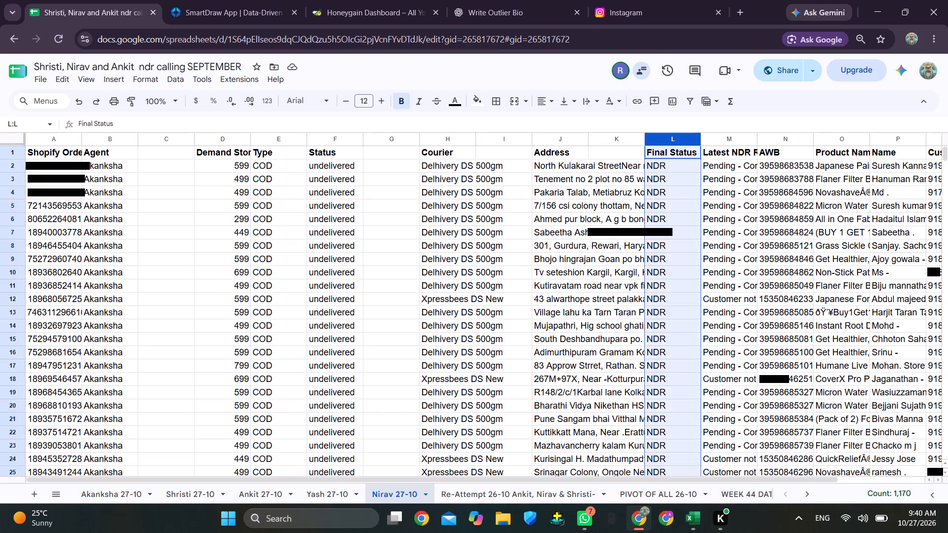
key("ctrl+x")
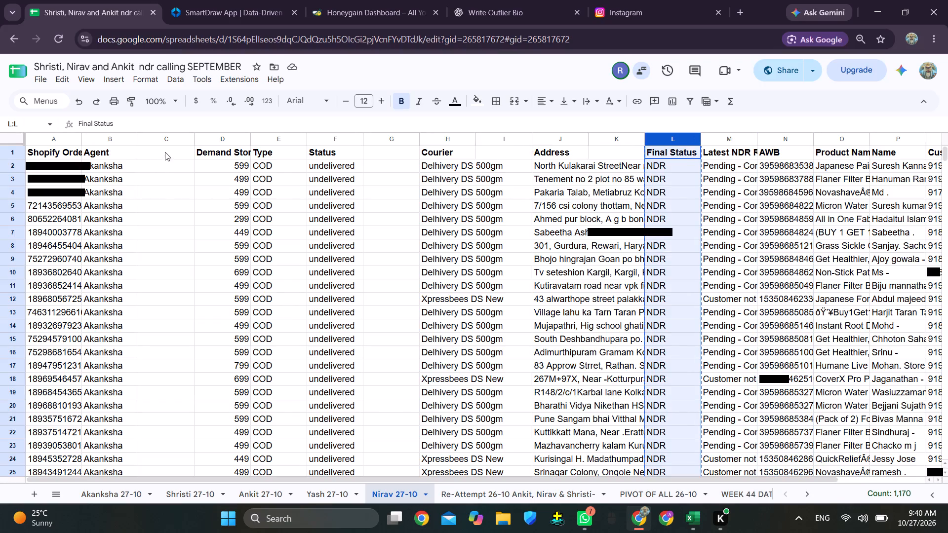
left_click(168, 149)
key("ctrl+v")
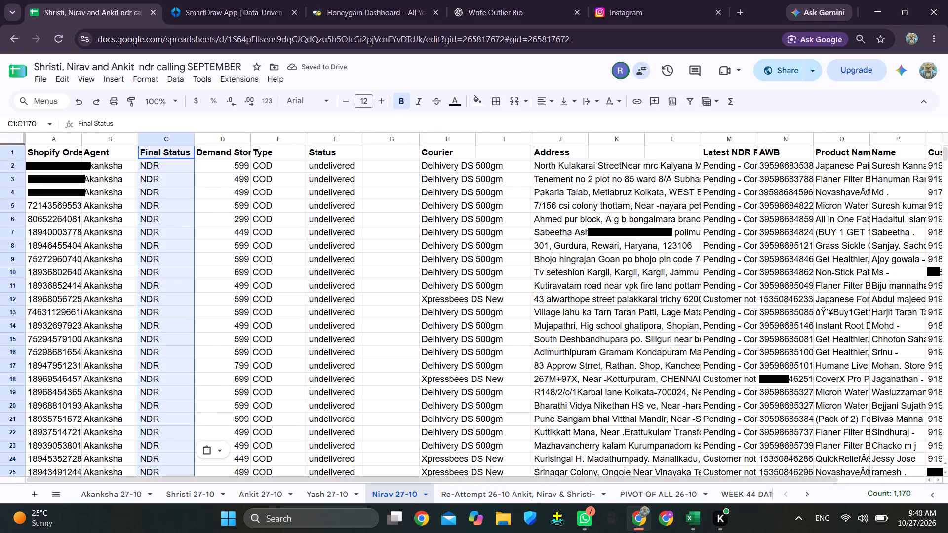
Move the Courier column into the empty column L, before Latest NDR Reason.
left_click(448, 142)
key("ctrl+x")
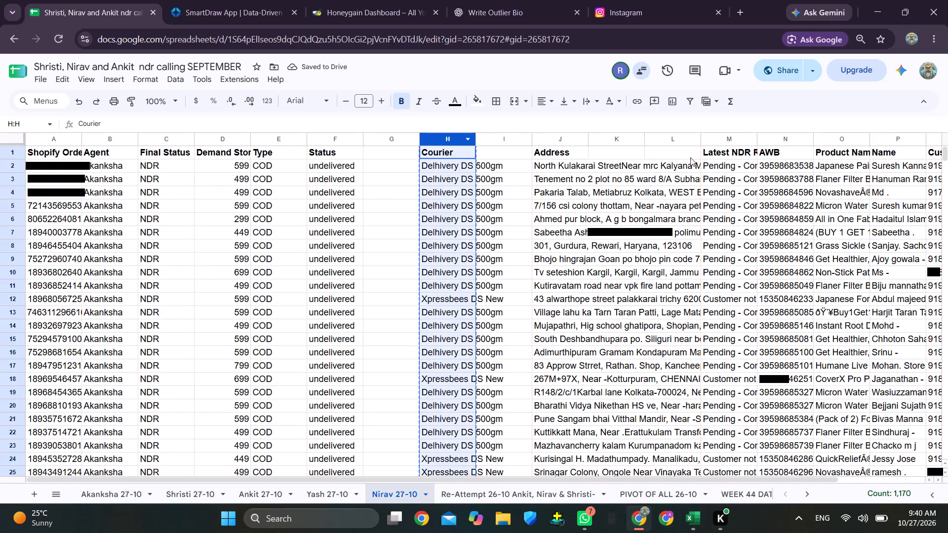
left_click(680, 149)
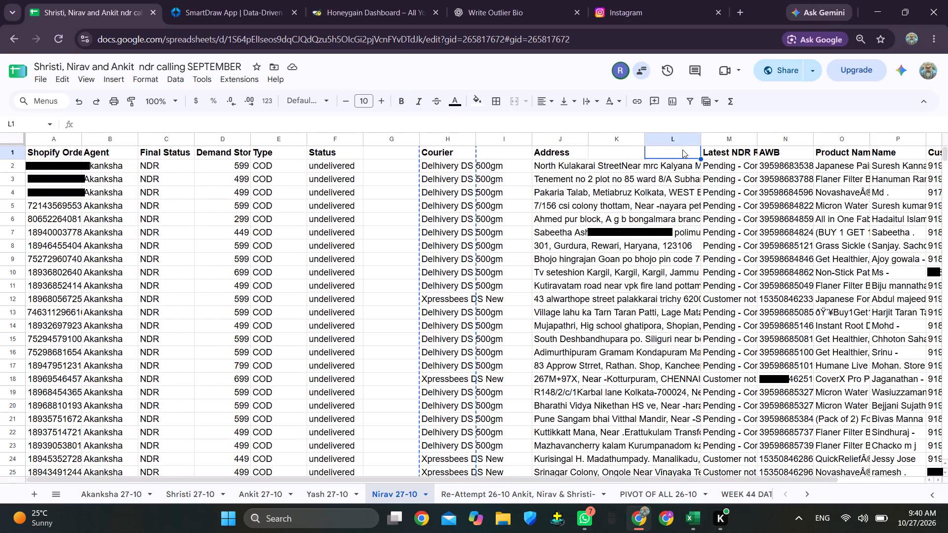
key("ctrl+v")
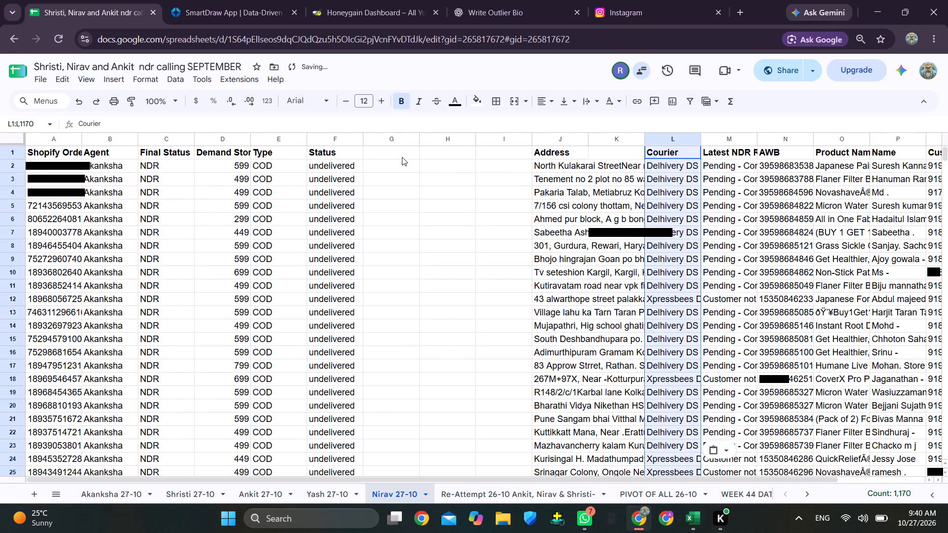
Insert one blank column between Shopify Order ID and Agent.
right_click(53, 140)
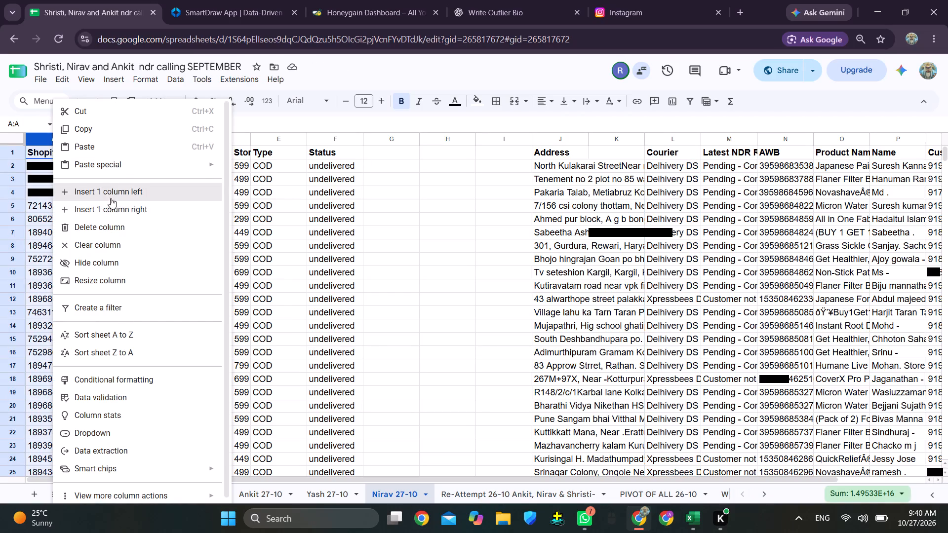
left_click(121, 207)
Move the Status column into the empty column B, between Shopify Order ID and Agent.
left_click(384, 136)
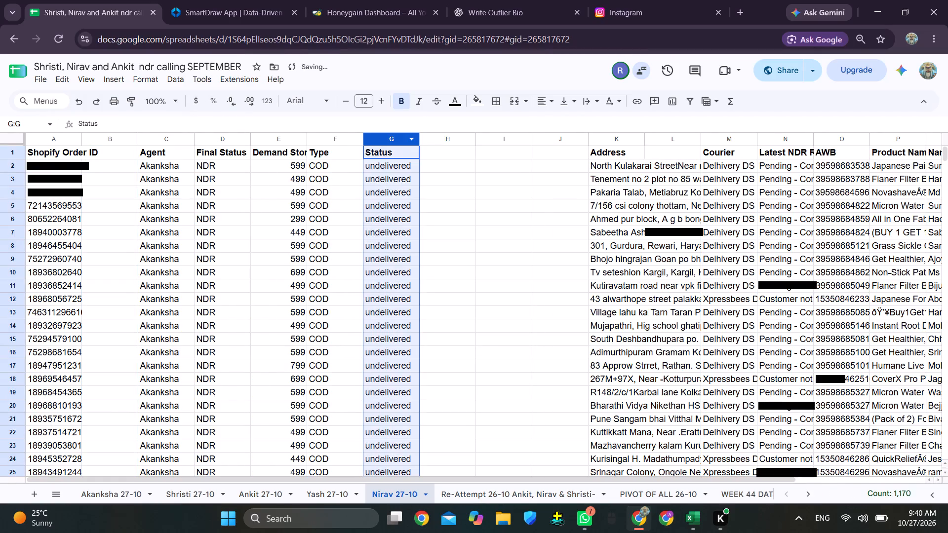
key("ctrl+x")
left_click(119, 152)
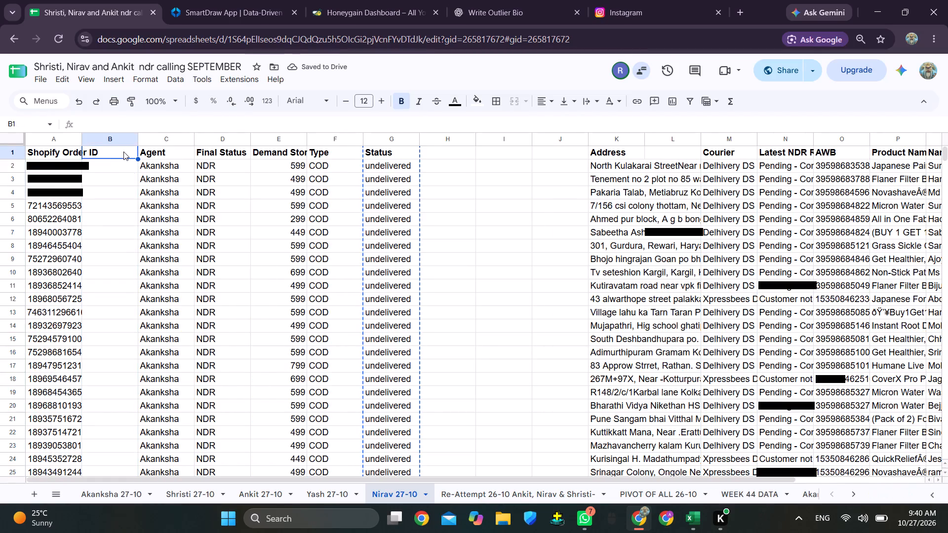
key("ctrl+v")
Delete the four empty columns G to J between Type and Address.
left_click_drag(386, 138, 387, 138)
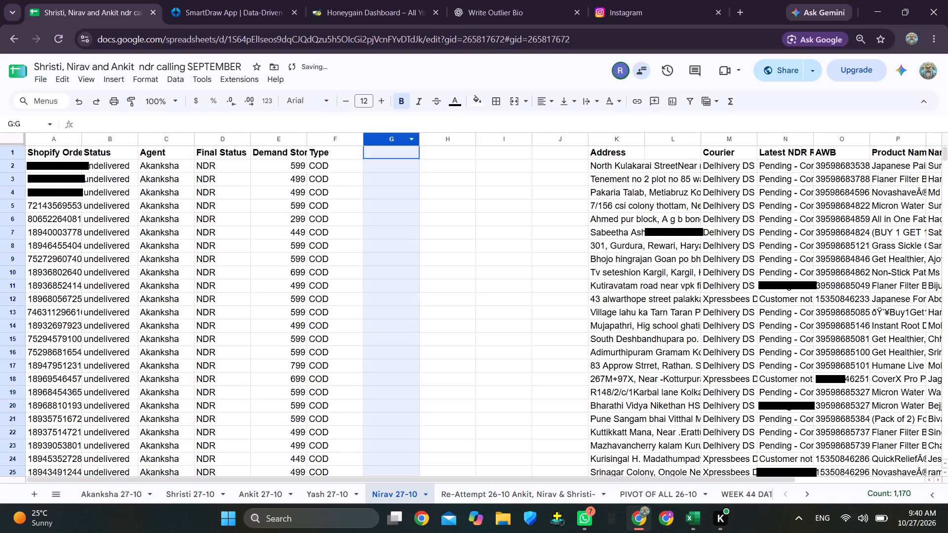
left_click_drag(387, 138, 547, 137)
right_click(449, 140, "ctrl")
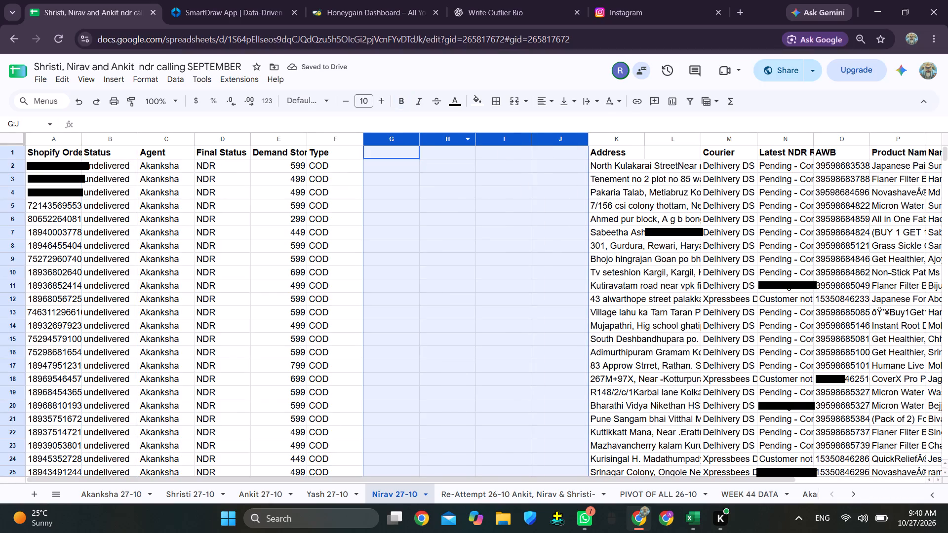
left_click(507, 225)
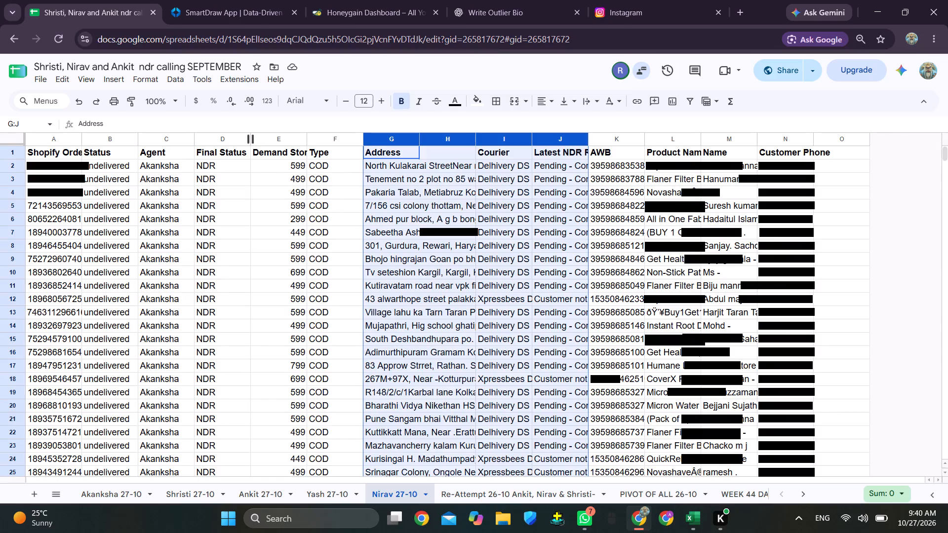
Narrow the Final Status column to about two thirds of its width.
left_click_drag(250, 138, 229, 140)
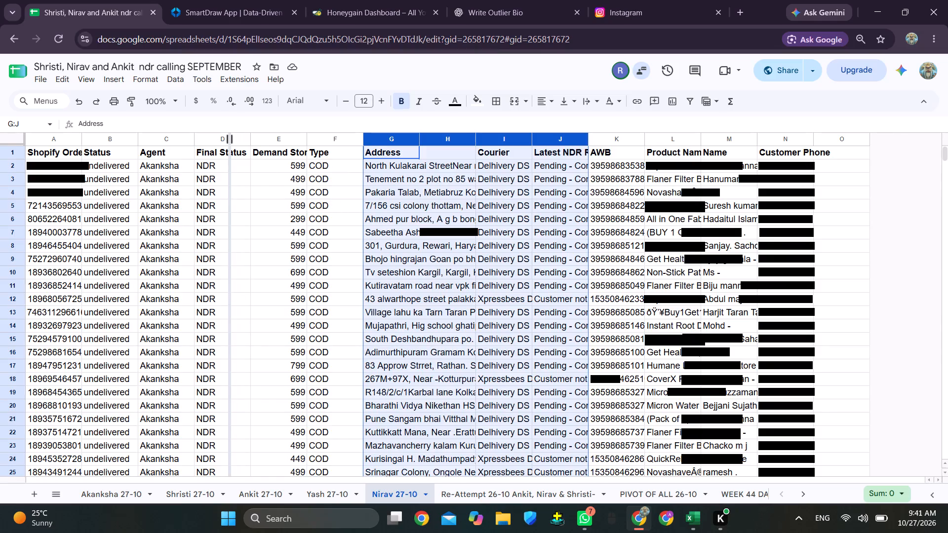
left_click_drag(229, 140, 231, 140)
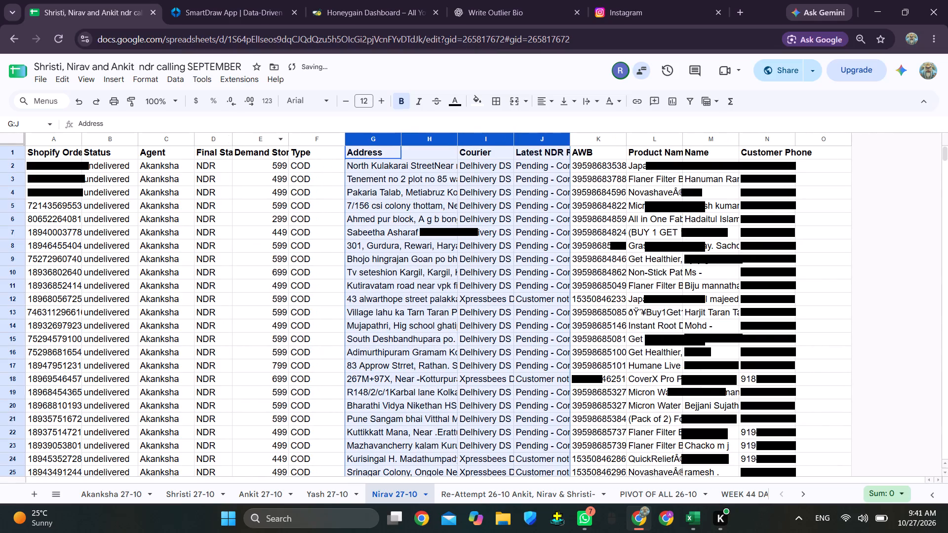
Delete the empty column H between Address and Courier.
right_click(432, 139)
left_click(418, 144)
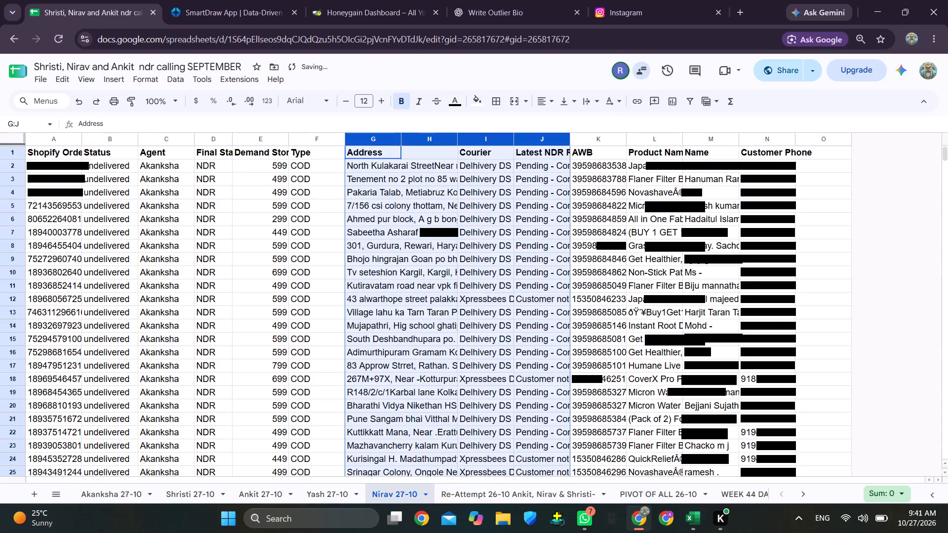
left_click(427, 140)
left_click(330, 137)
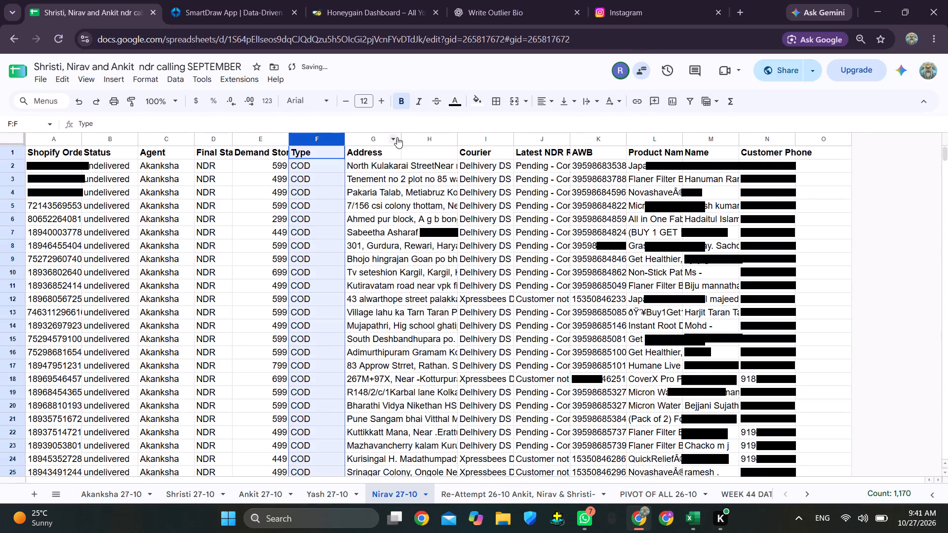
right_click(419, 136)
left_click(479, 226)
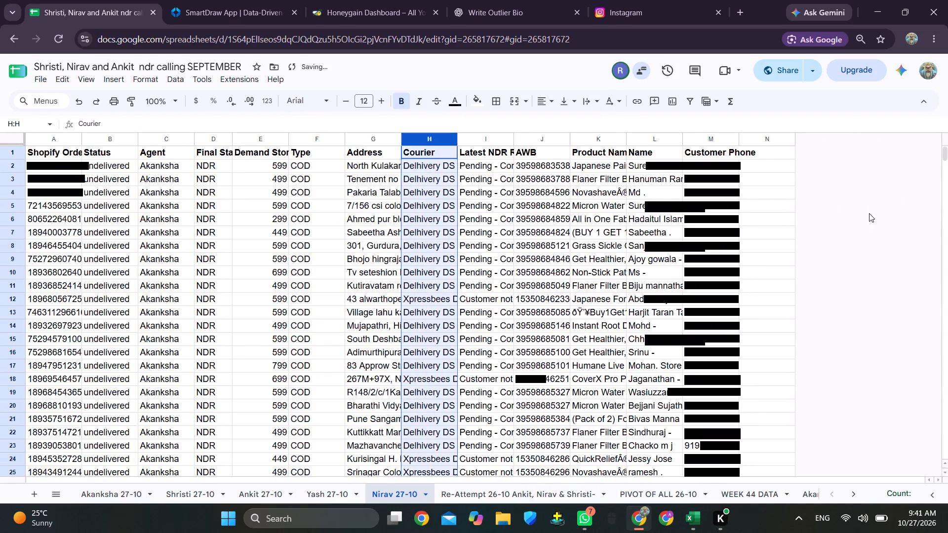
Insert three more blank columns after the empty column N, beyond Customer Phone.
right_click(771, 138)
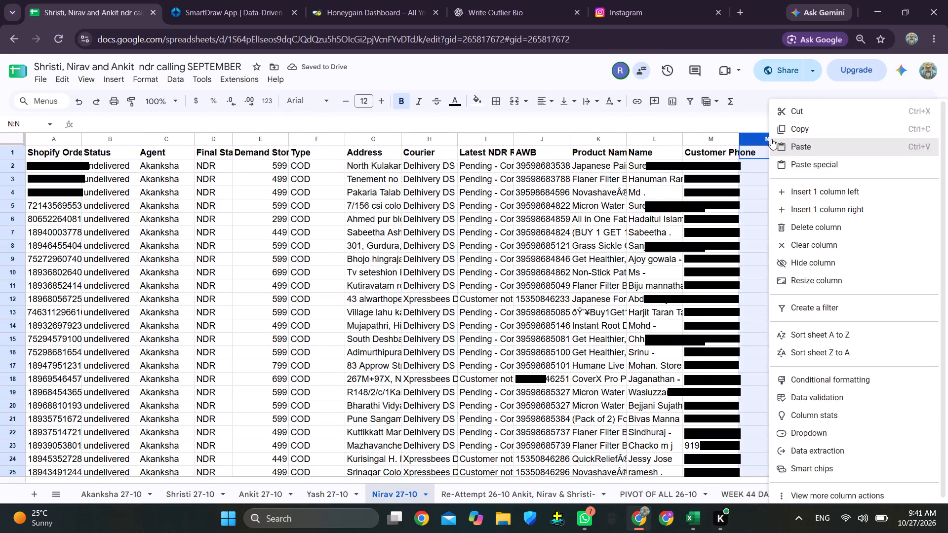
left_click(849, 206)
right_click(771, 140)
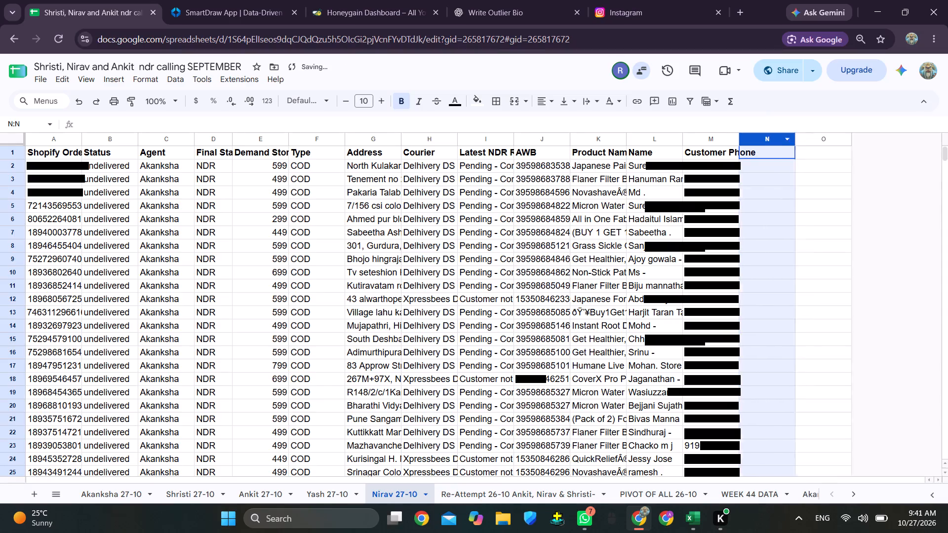
left_click(857, 205)
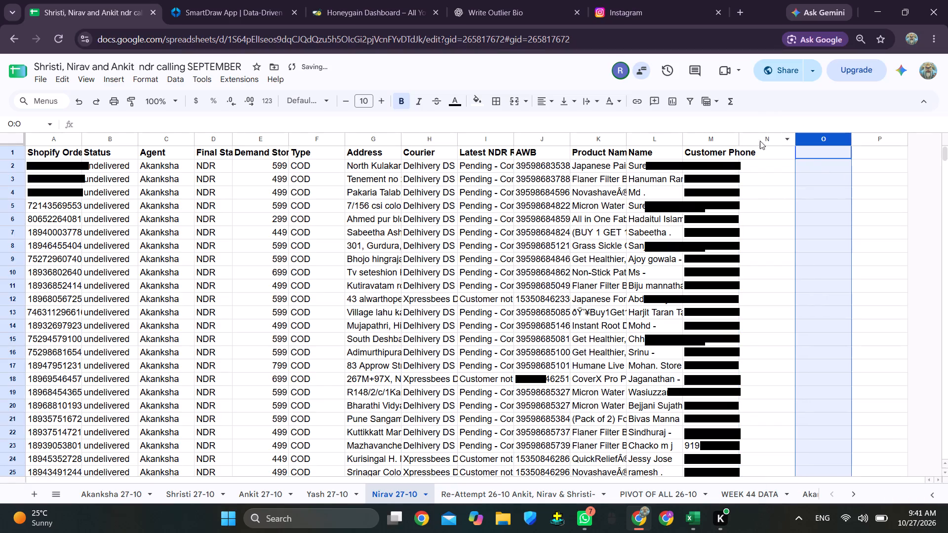
right_click(770, 138)
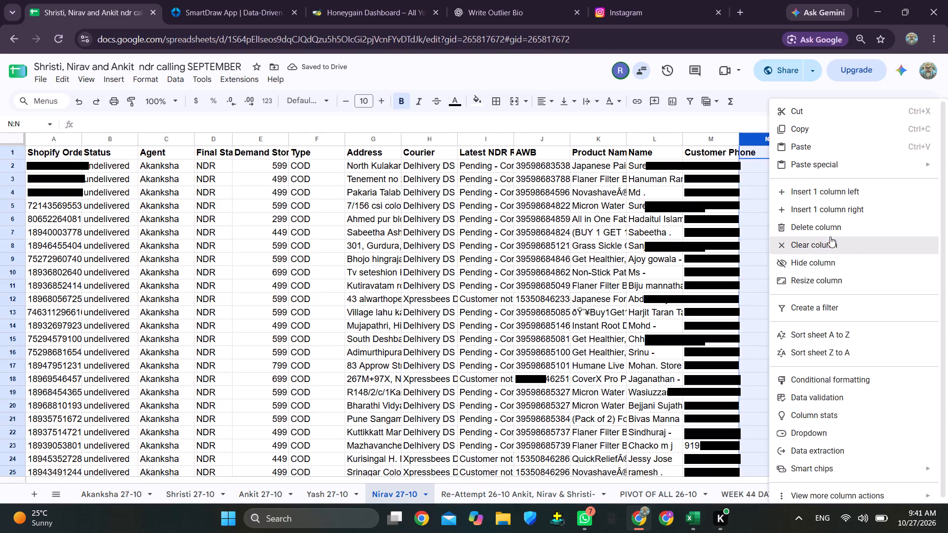
left_click(839, 207)
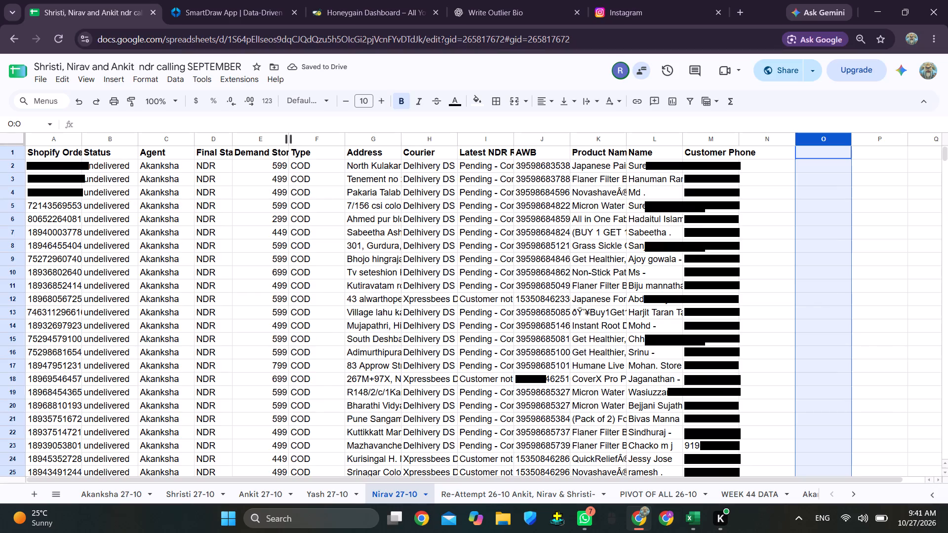
Narrow column E, which starts with Demand, and the Type column to fit their short values.
left_click_drag(289, 136, 272, 136)
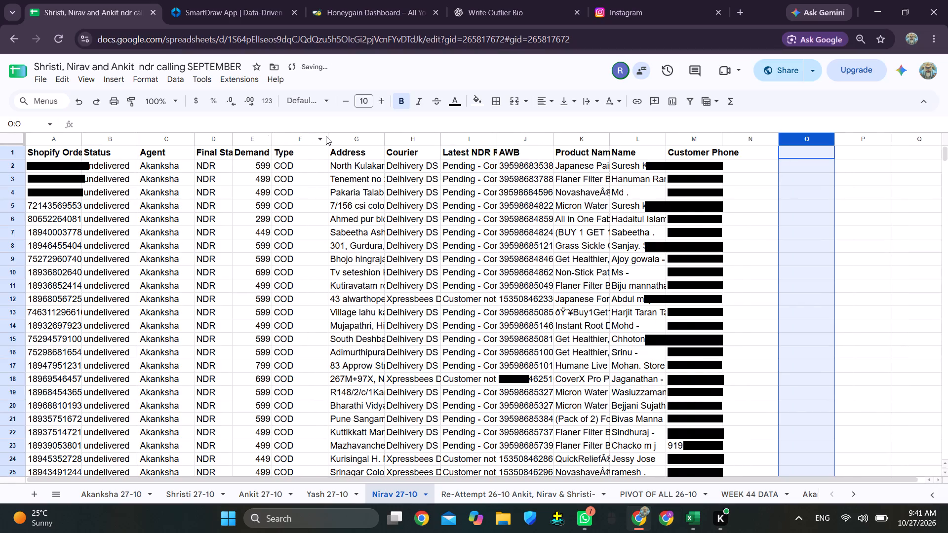
left_click_drag(327, 136, 306, 139)
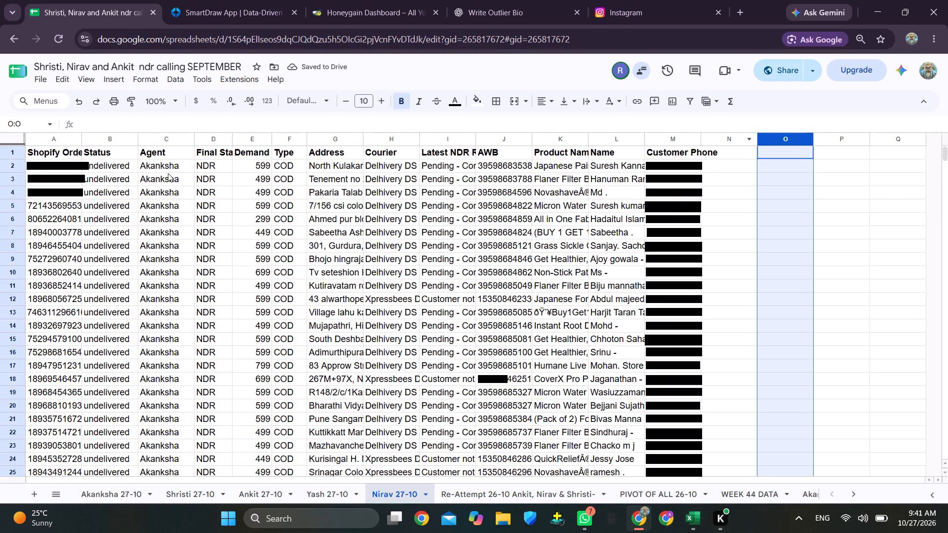
Create a filter on the Agent column and show only Akanksha's rows.
right_click(168, 139)
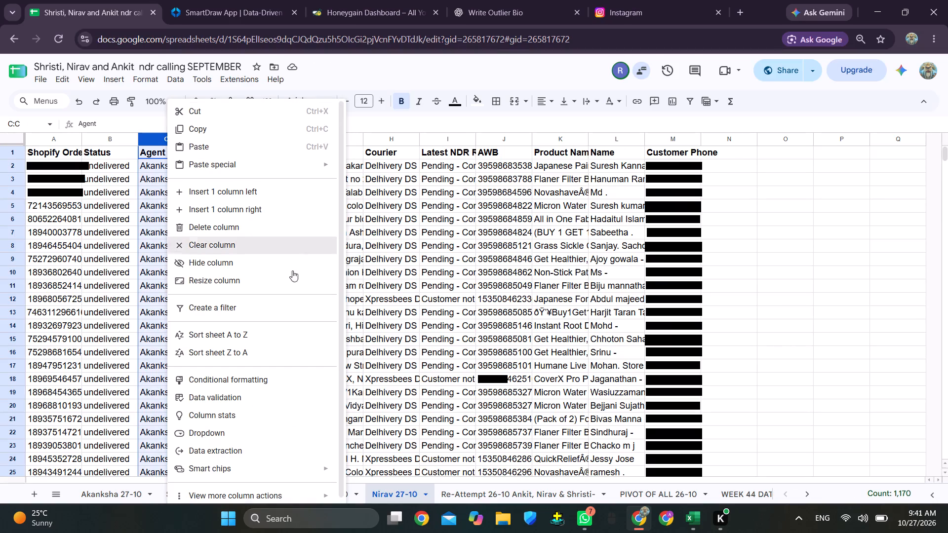
left_click(241, 306)
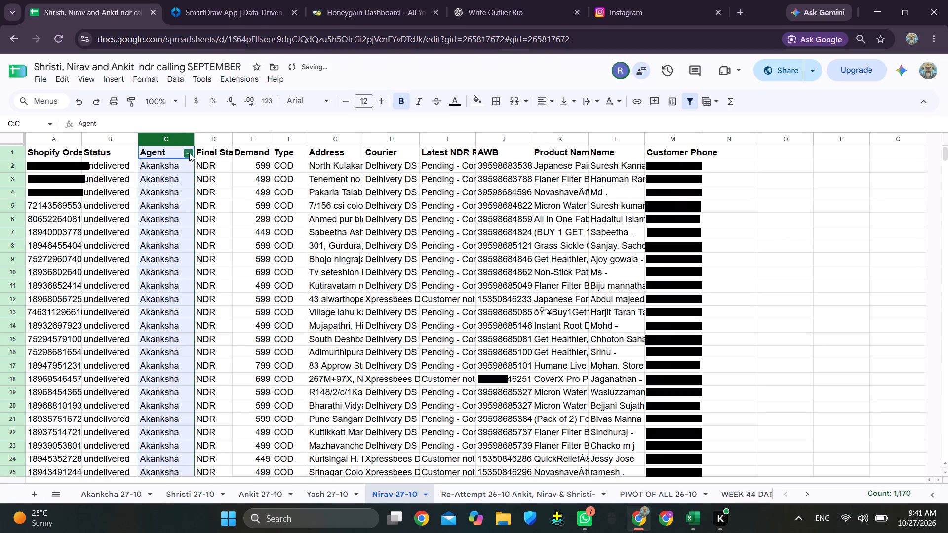
left_click(189, 153)
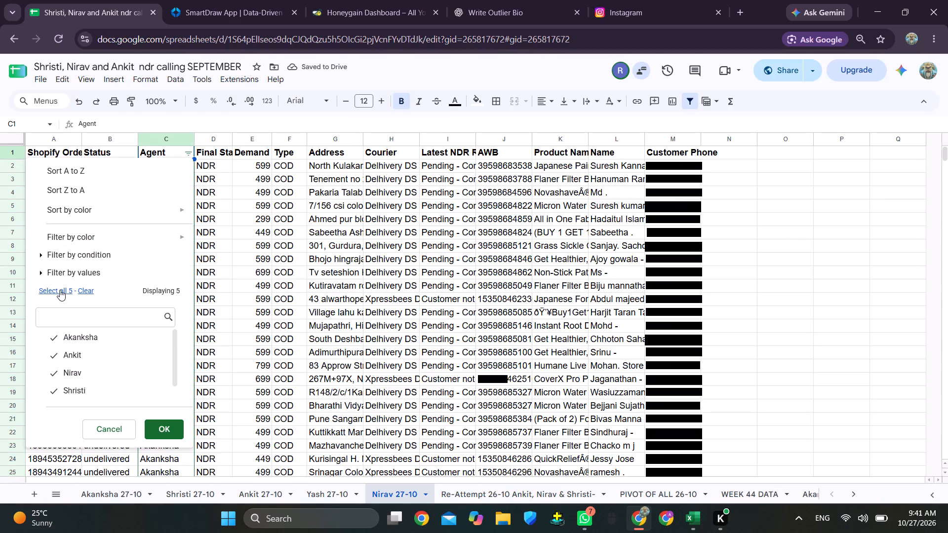
left_click(85, 291)
left_click(84, 333)
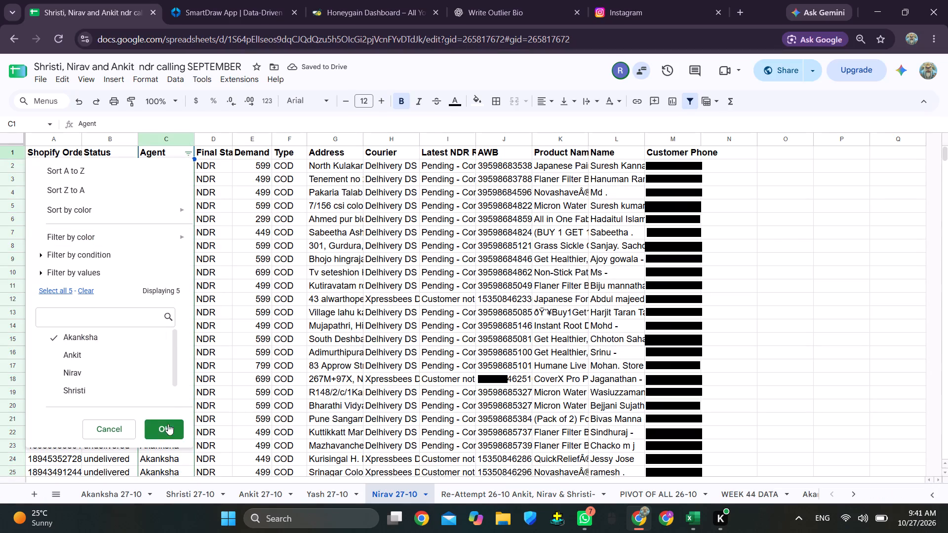
left_click(168, 427)
Copy all of Akanksha's filtered rows with the headers into the Akanksha 27-10 sheet, starting at cell A1.
left_click(176, 275)
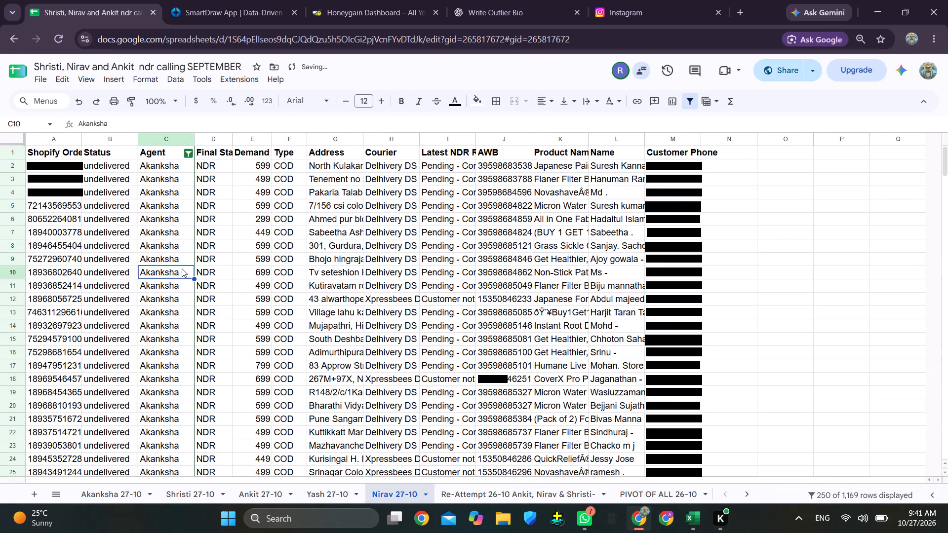
key("ctrl+a")
key("ctrl+c")
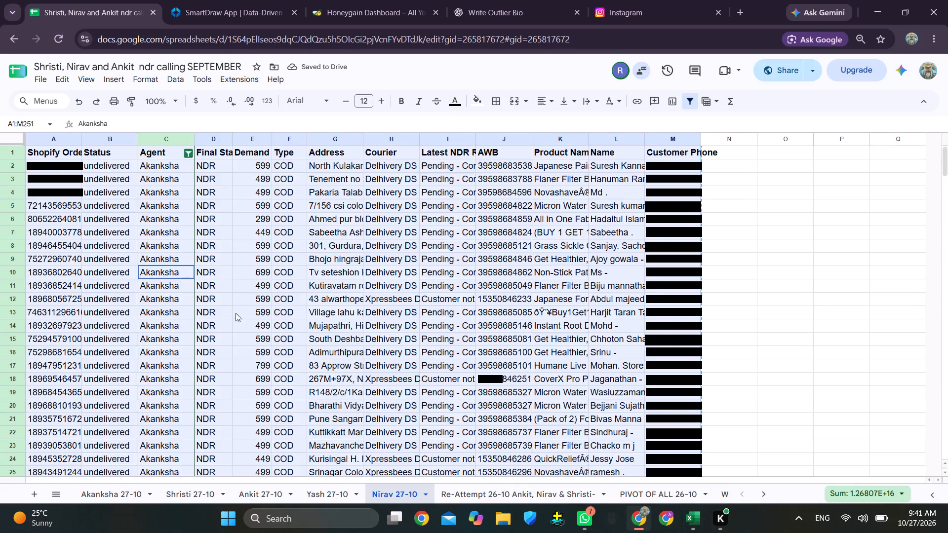
left_click(110, 496)
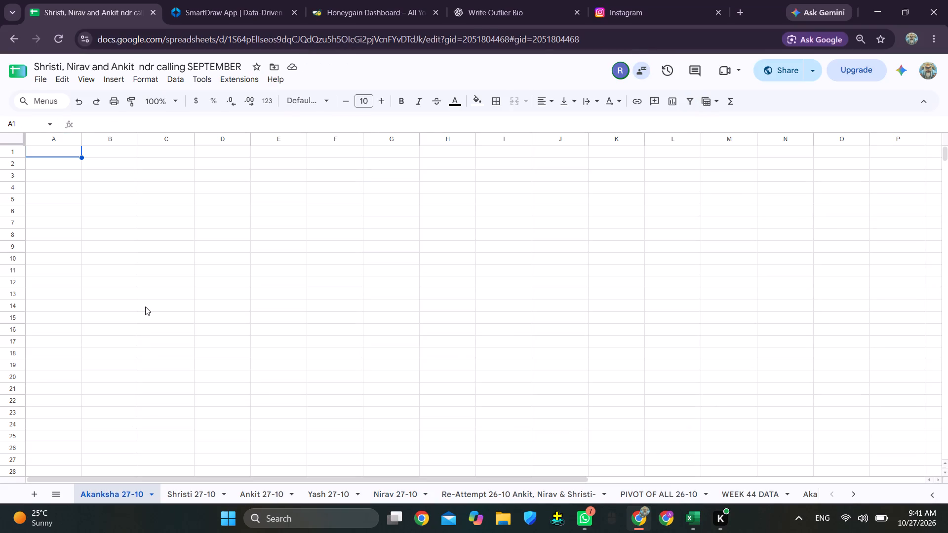
key("ctrl+v")
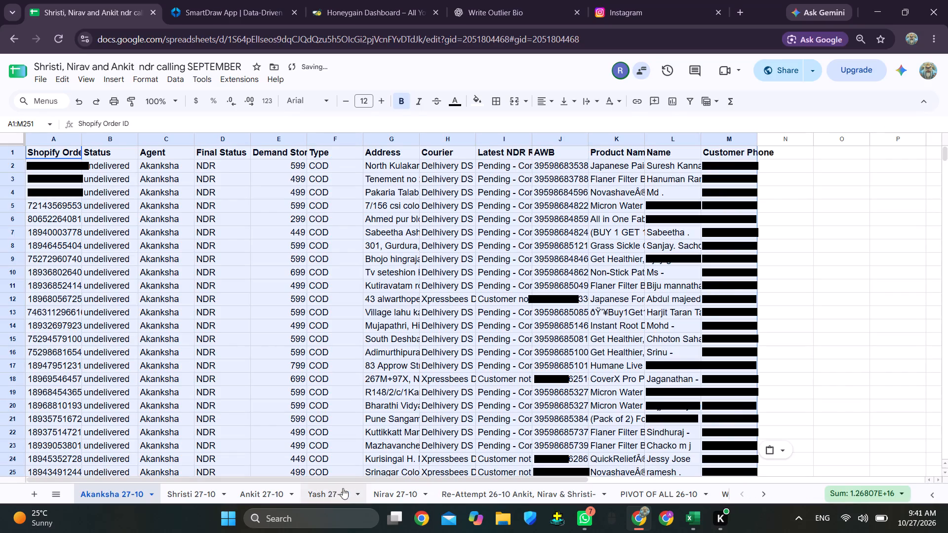
Change the Agent filter in the Nirav 27-10 sheet to show only Ankit's rows.
left_click(396, 494)
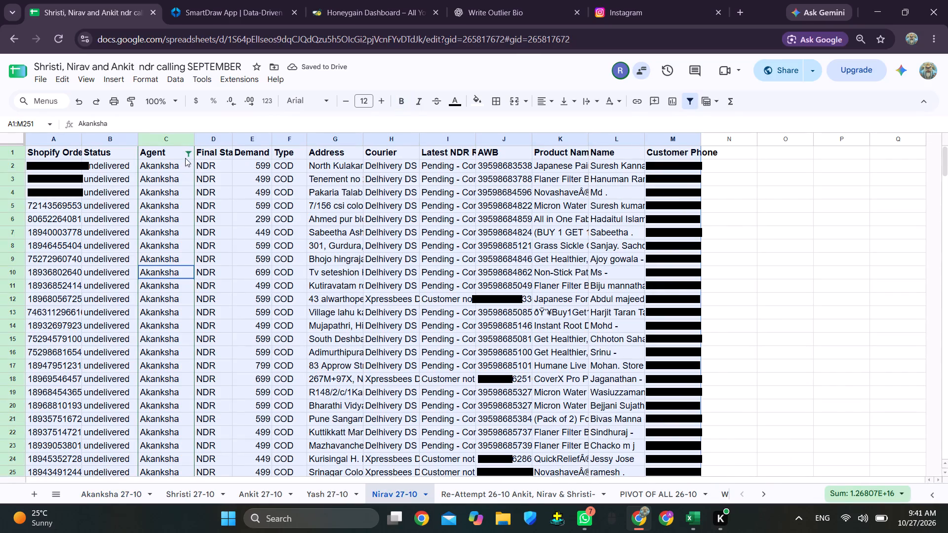
left_click(187, 152)
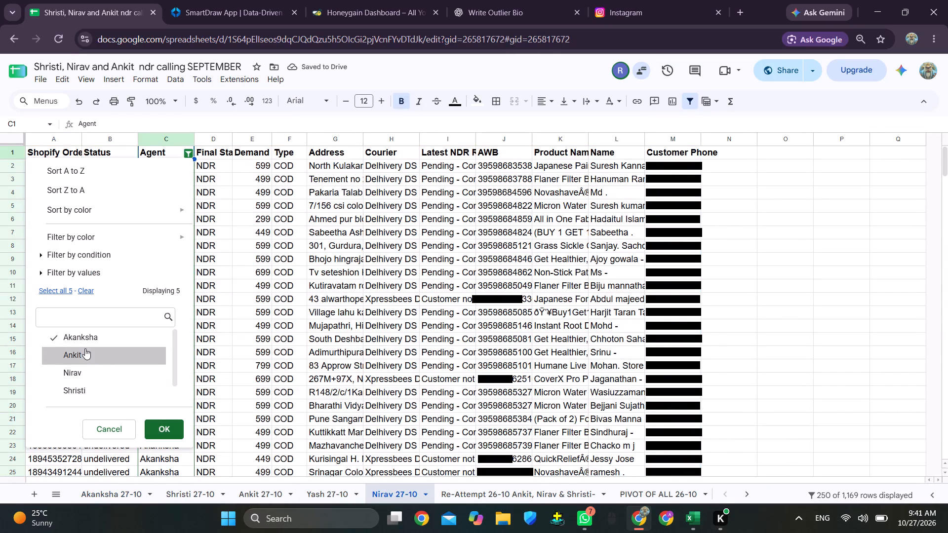
left_click(85, 351)
left_click(90, 341)
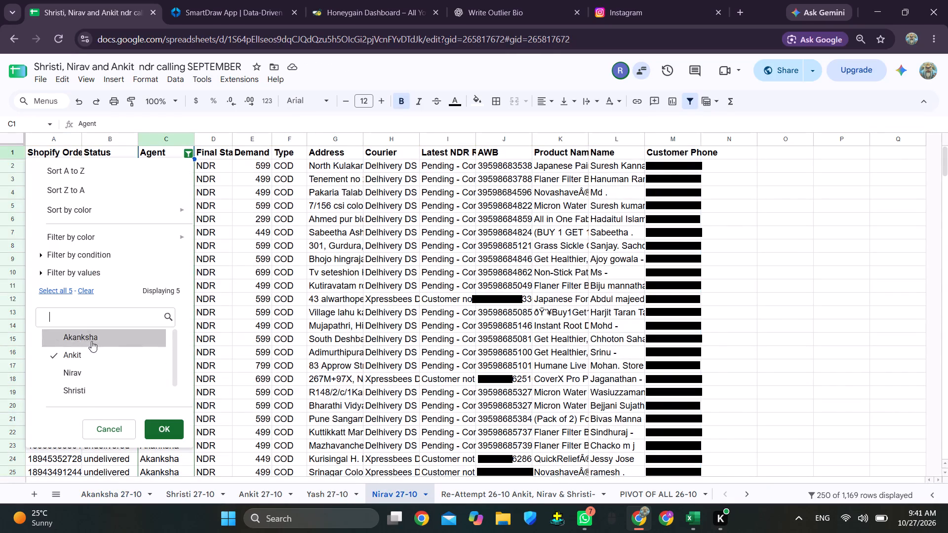
left_click(167, 429)
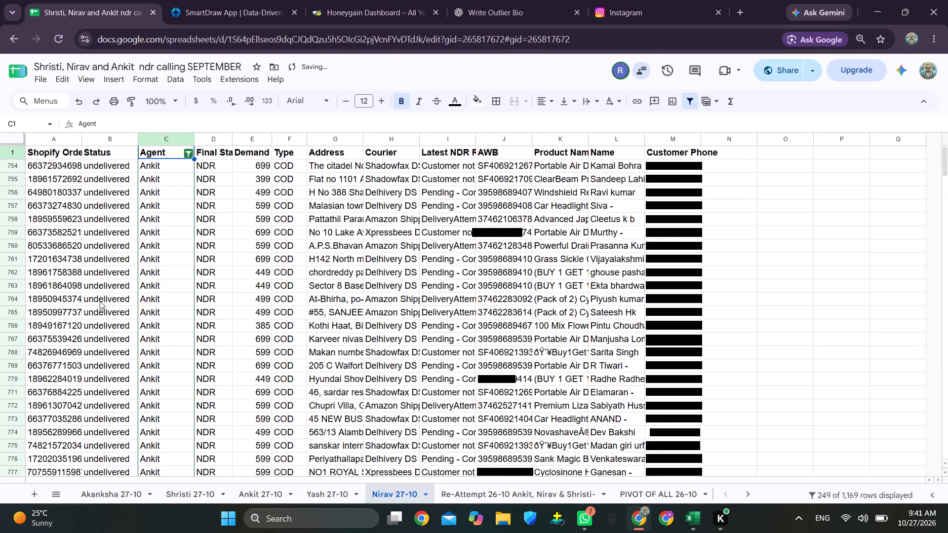
Copy all of Ankit's filtered rows with the headers into the Ankit 27-10 sheet, starting at cell A1.
left_click(100, 301)
key("ctrl+a")
key("ctrl+c")
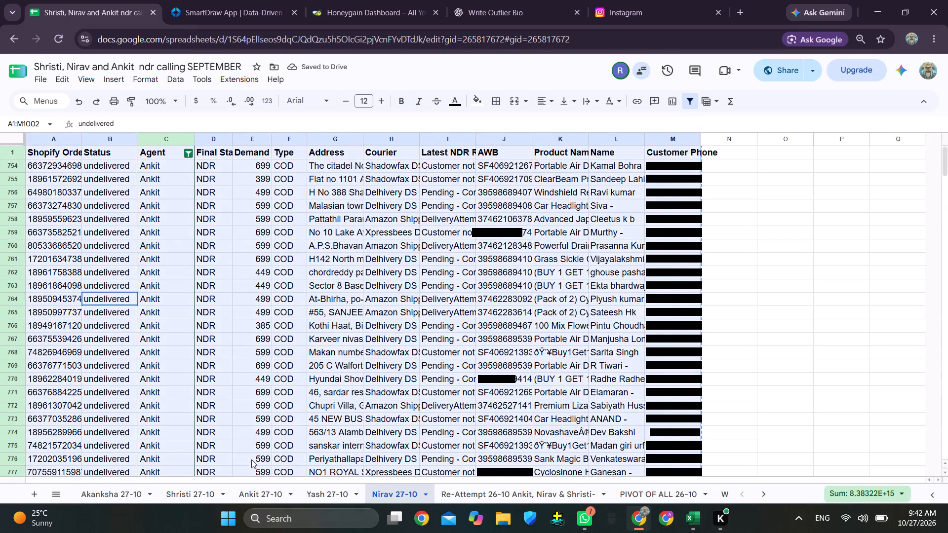
left_click(259, 490)
key("ctrl+v")
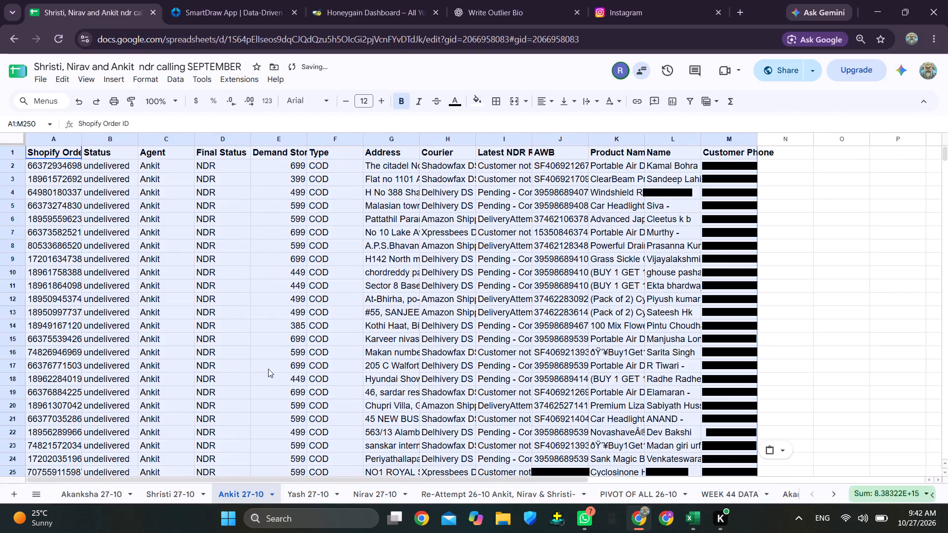
Change the Agent filter in the Nirav 27-10 sheet to show only Shristi's rows.
left_click(403, 490)
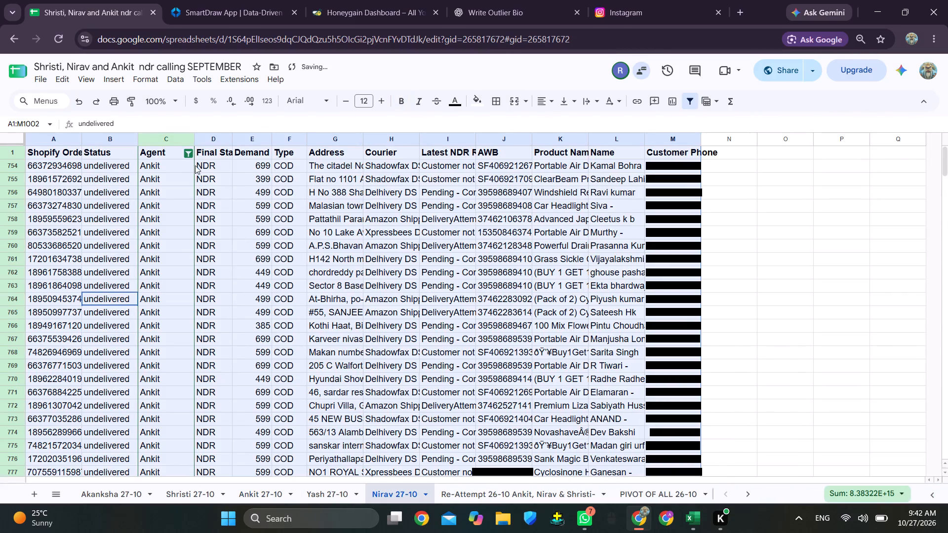
left_click(187, 154)
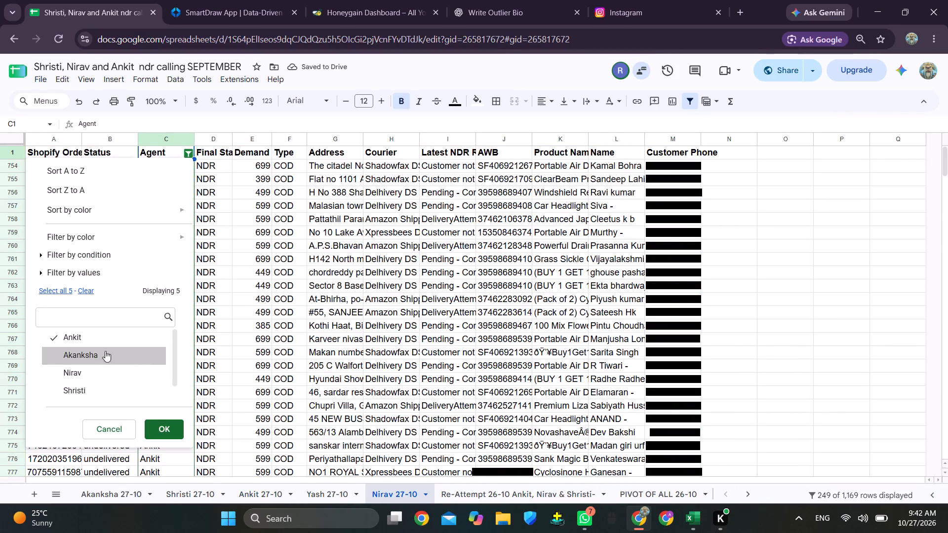
left_click(115, 339)
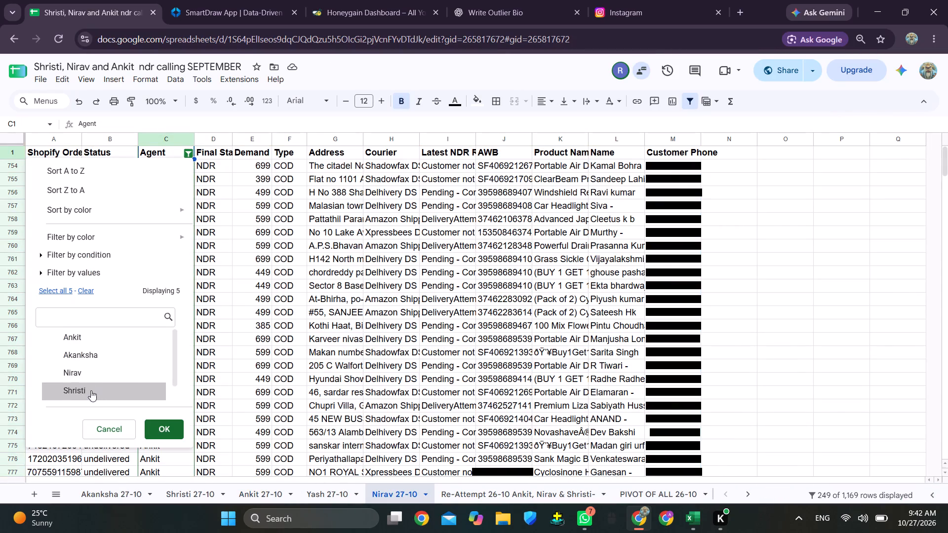
left_click(91, 391)
left_click(167, 430)
left_click(186, 360)
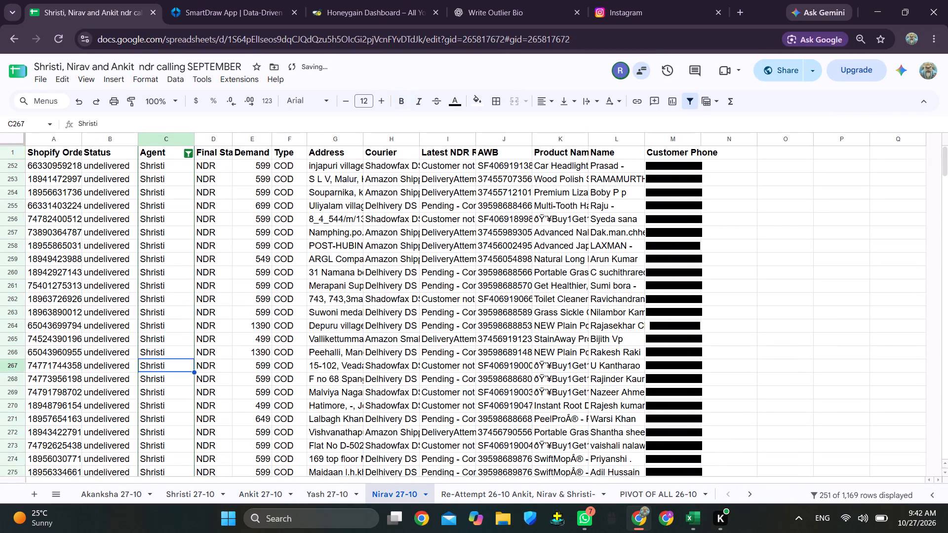
Copy all of Shristi's filtered rows with the headers into the Shristi 27-10 sheet, starting at cell A1.
key("ctrl+a")
key("ctrl+c")
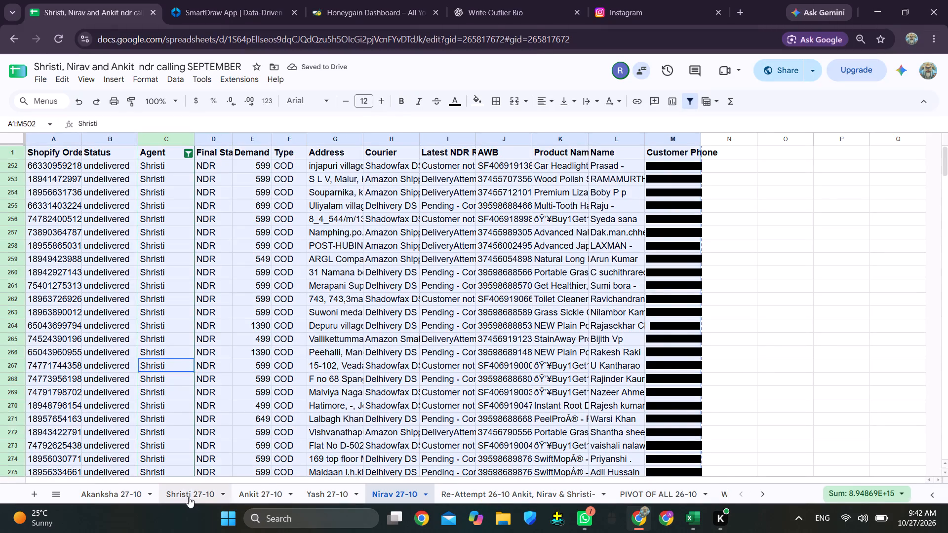
left_click(189, 497)
key("ctrl+v")
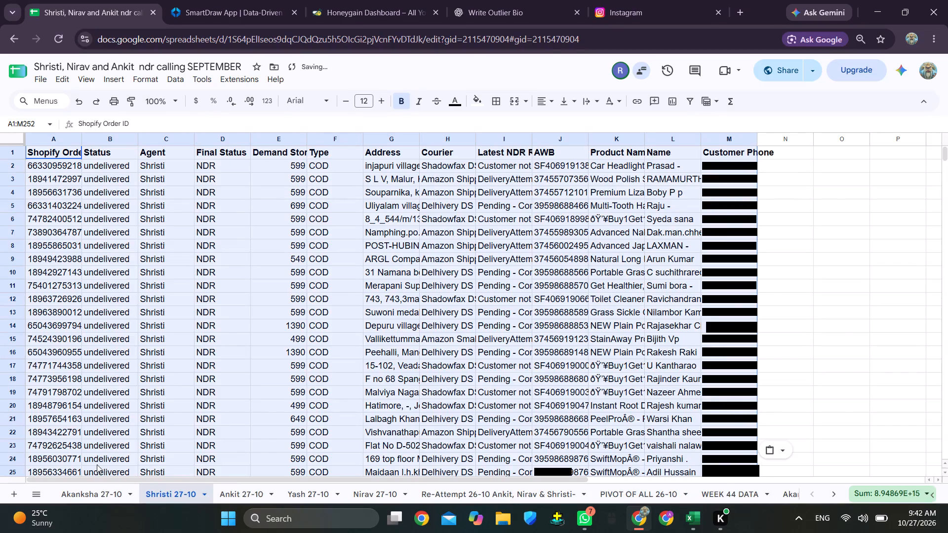
left_click(102, 493)
left_click(189, 494)
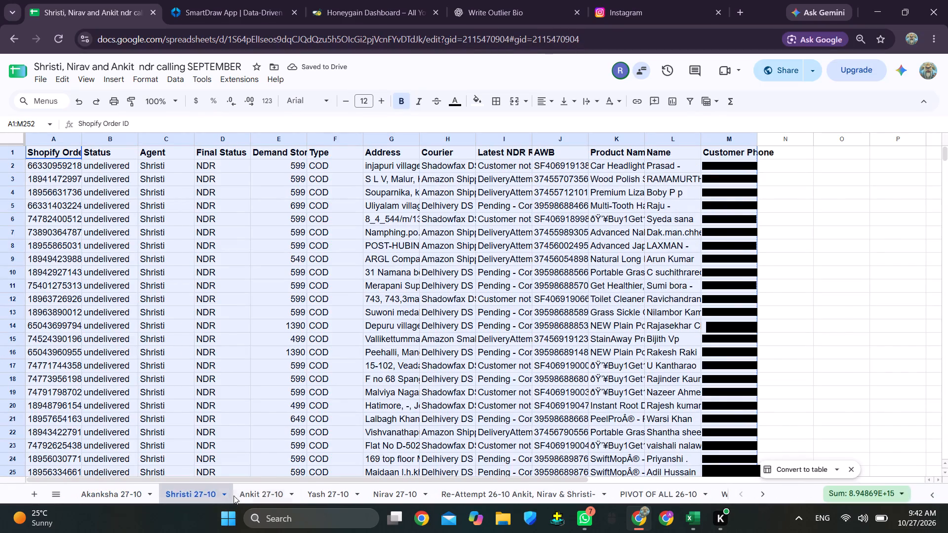
left_click(243, 495)
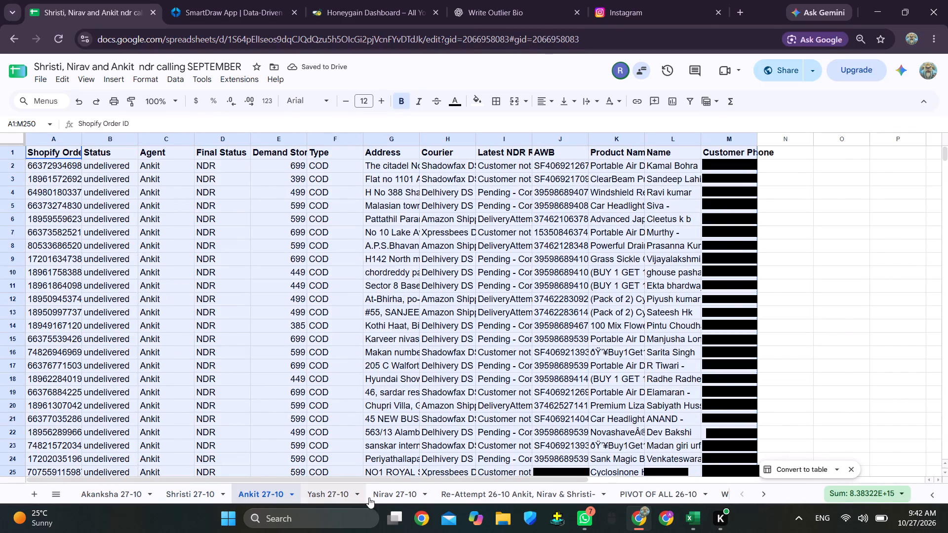
Change the Agent filter in the Nirav 27-10 sheet to show only Yash's rows.
left_click(391, 494)
left_click(187, 152)
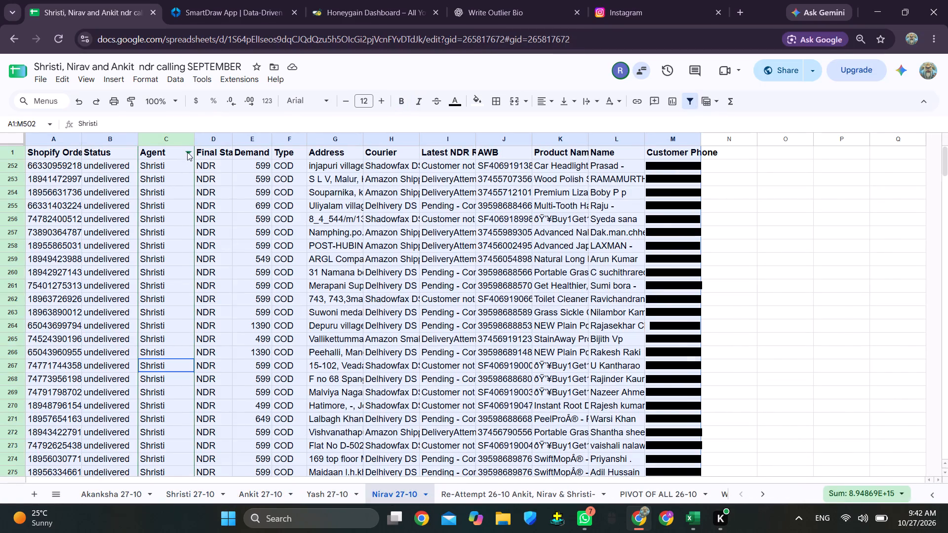
left_click(103, 336)
scroll(115, 367, "down", 2)
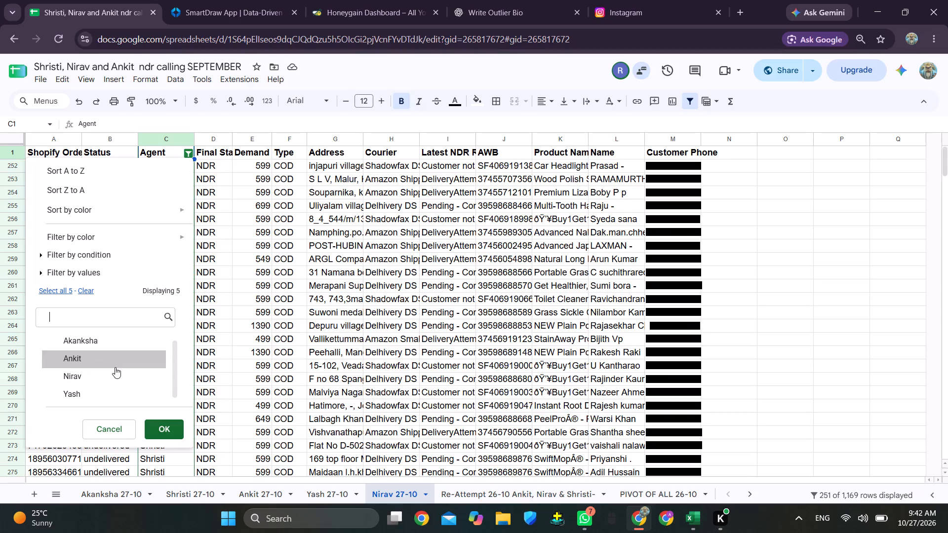
left_click(109, 391)
left_click(167, 425)
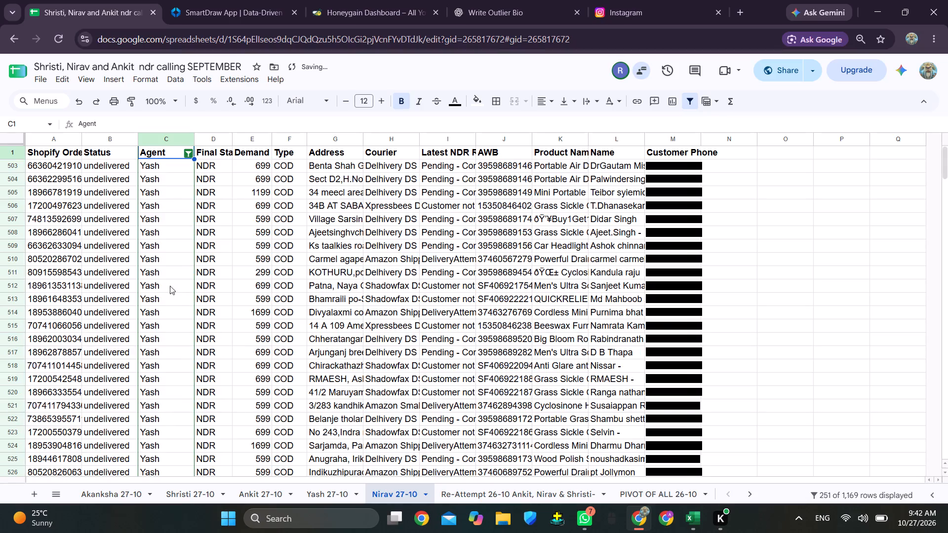
Copy all of Yash's filtered rows with the headers into the Yash 27-10 sheet, starting at cell A1.
left_click(169, 288)
key("ctrl+a")
key("ctrl+c")
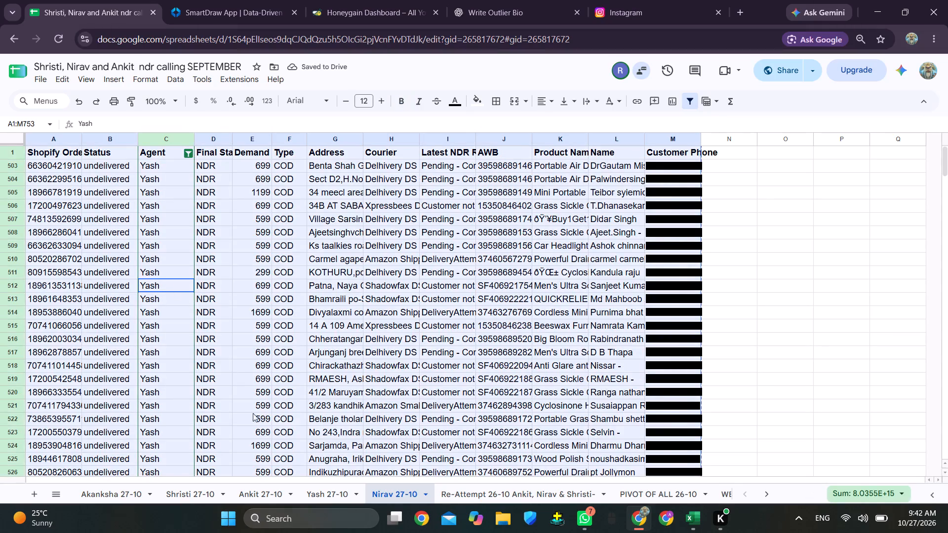
left_click(333, 495)
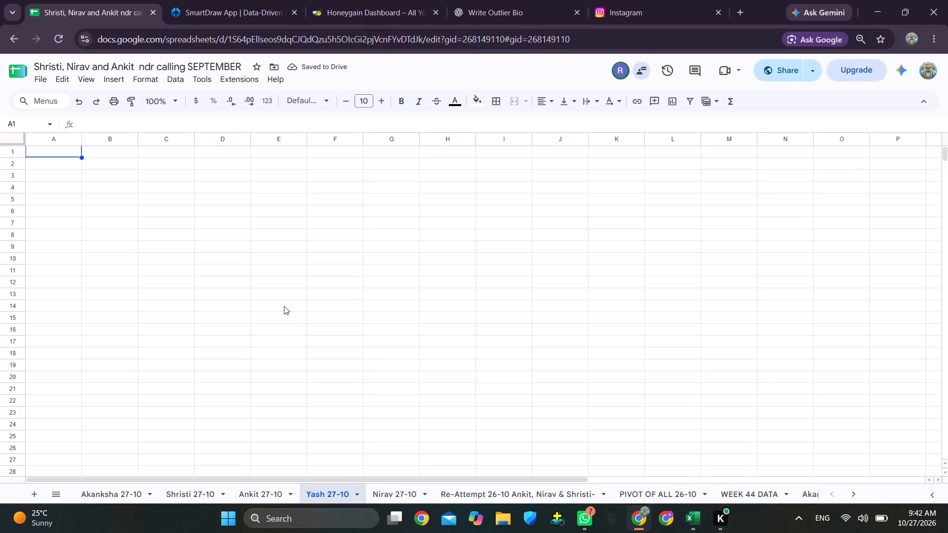
key("ctrl+v")
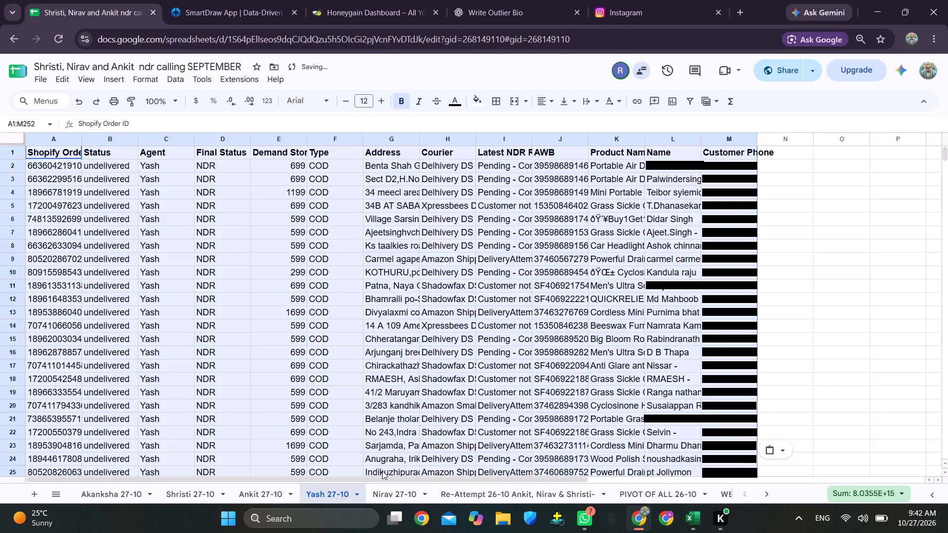
Change the Agent filter in the Nirav 27-10 sheet to show only Nirav's rows.
left_click(395, 495)
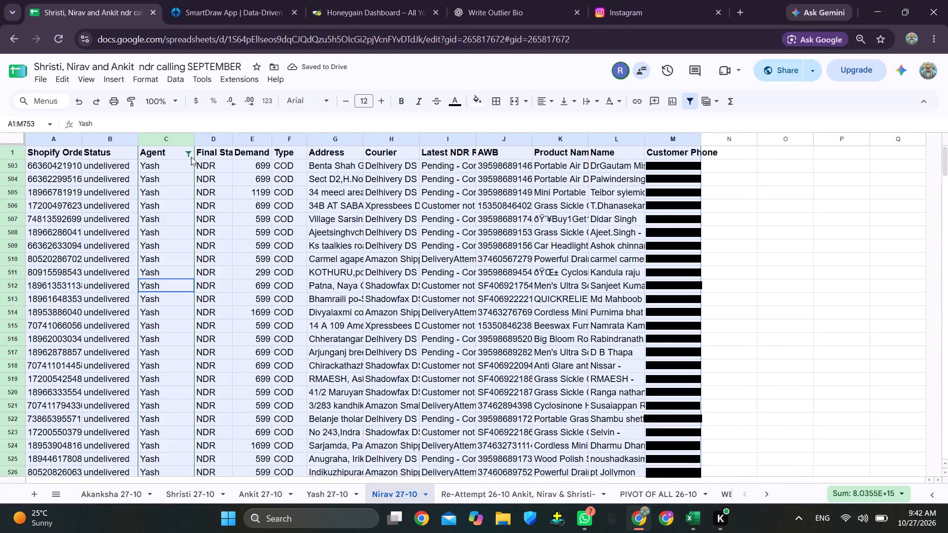
left_click(186, 151)
left_click(117, 337)
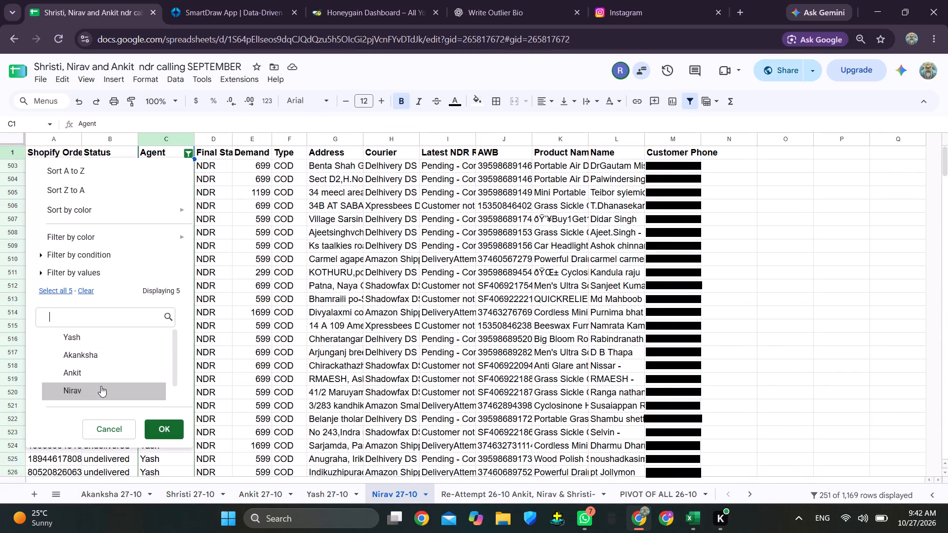
left_click(100, 388)
left_click(166, 429)
Copy all of Nirav's filtered rows with the headers from the Nirav 27-10 sheet.
left_click(164, 357)
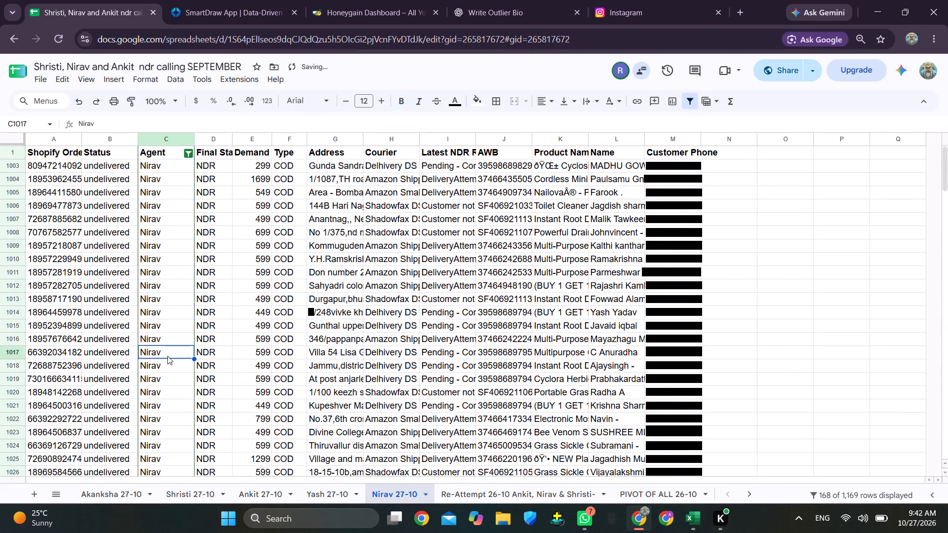
key("ctrl+a")
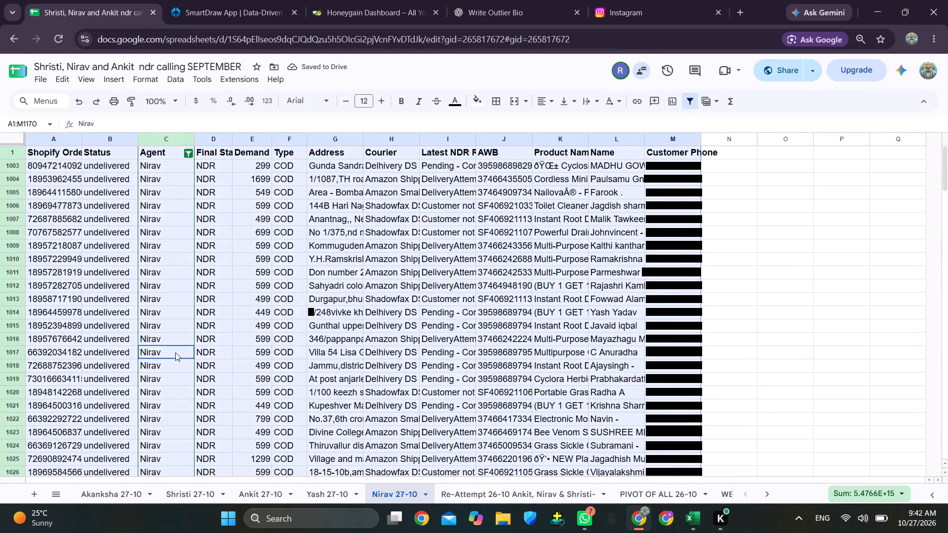
key("ctrl+c")
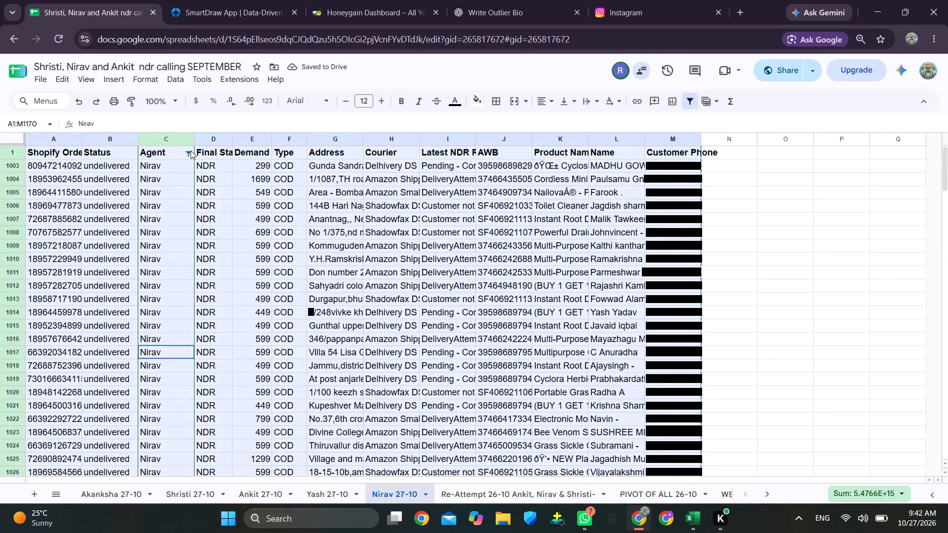
Set the Agent filter to show all five agents and delete all the data from the Nirav 27-10 sheet.
left_click(187, 151)
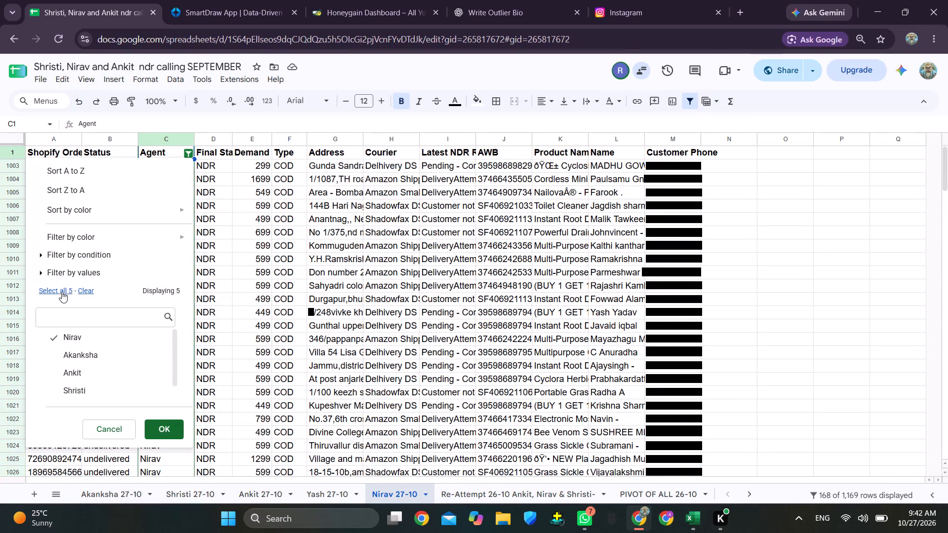
left_click(60, 288)
left_click(173, 431)
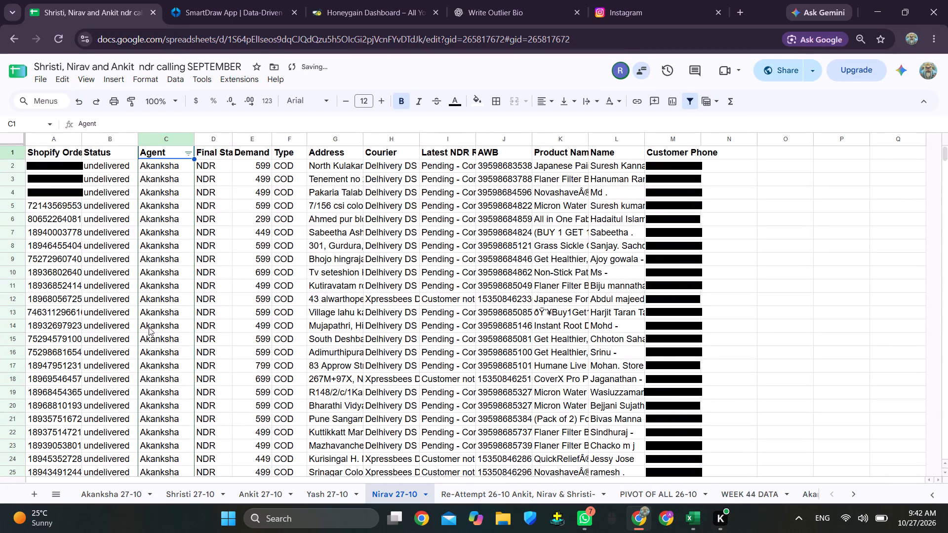
left_click(105, 315)
key("ctrl+a")
key("Delete")
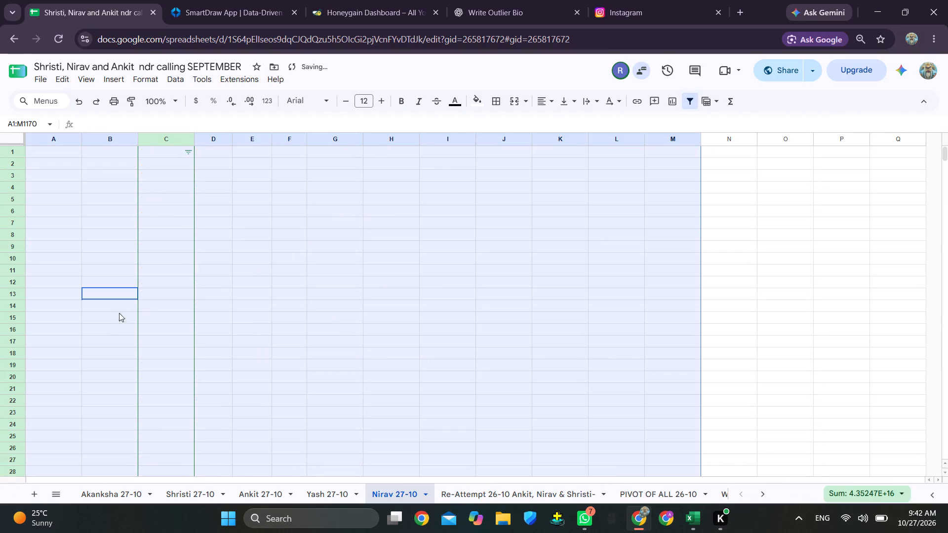
Remove the filter from column C of the Nirav 27-10 sheet and paste Nirav's copied rows at cell A1.
right_click(173, 138)
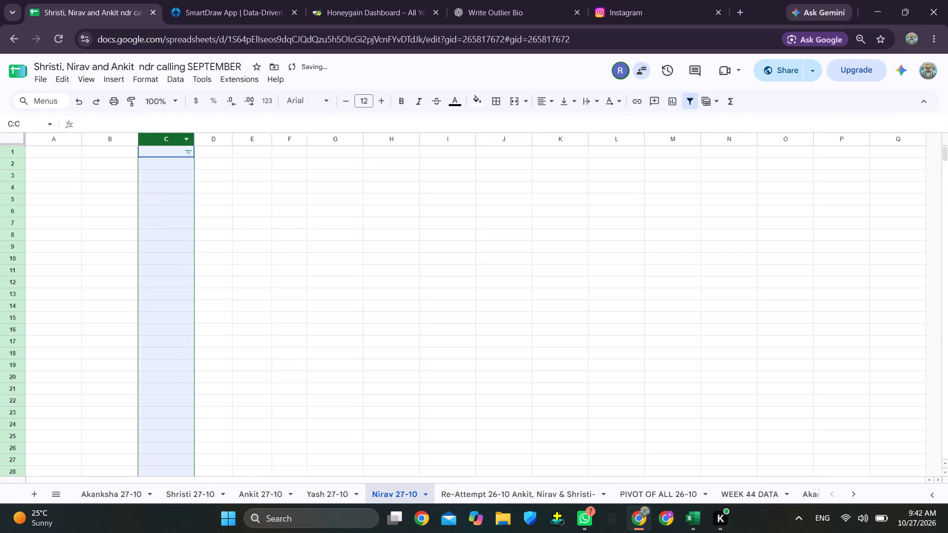
left_click(237, 307)
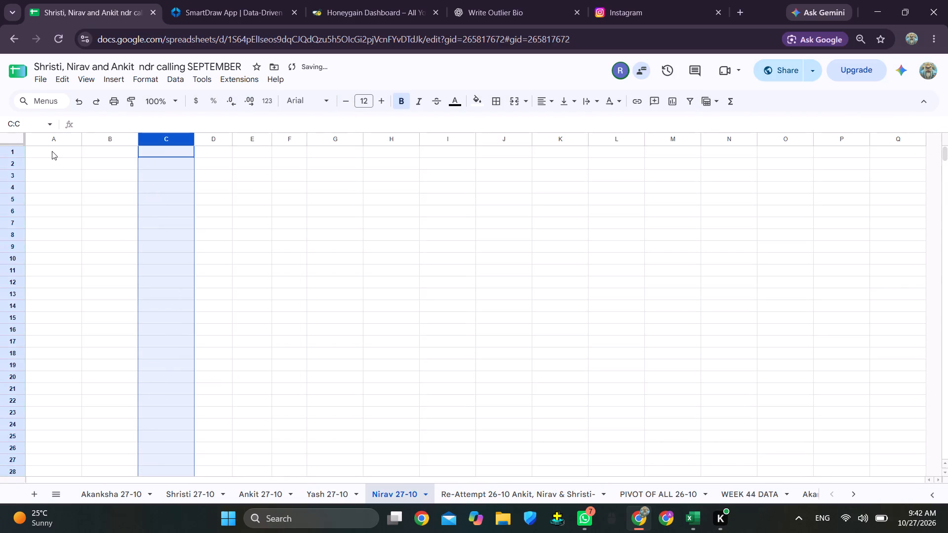
left_click(52, 151)
key("ctrl+v")
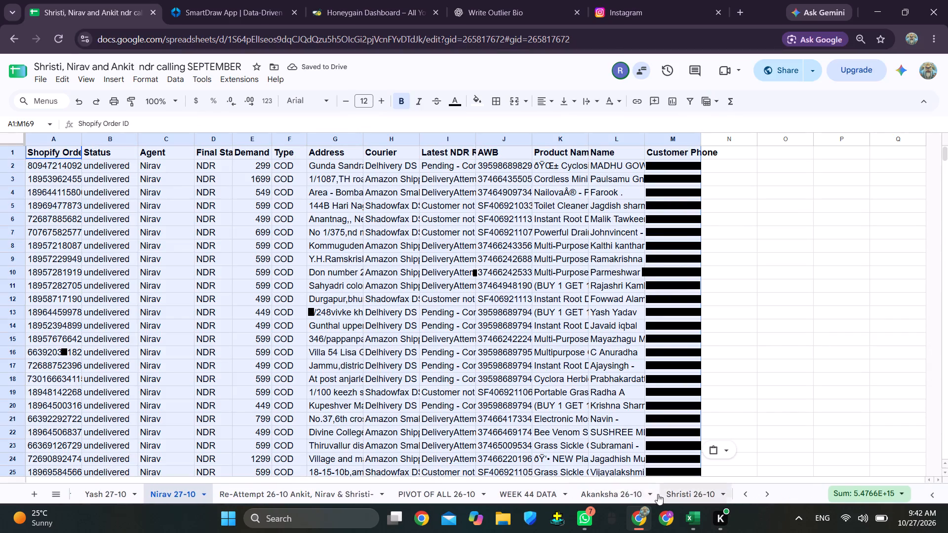
Copy the Remarks and COMMENTS headers with their first data row (N1:O2) from Ankit 26-10 into Akanksha 27-10 at cell N1.
scroll(660, 495, "left", 2)
left_click(644, 494)
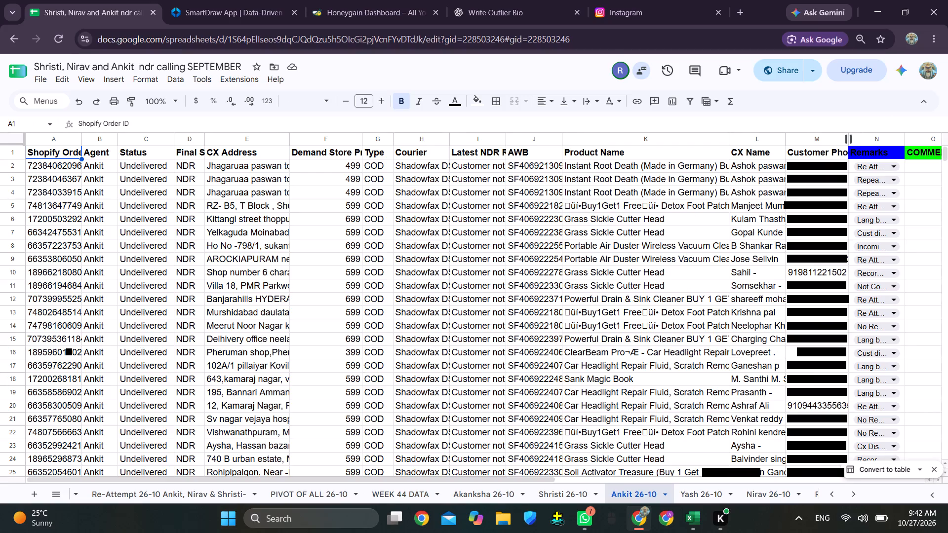
left_click_drag(884, 152, 913, 165)
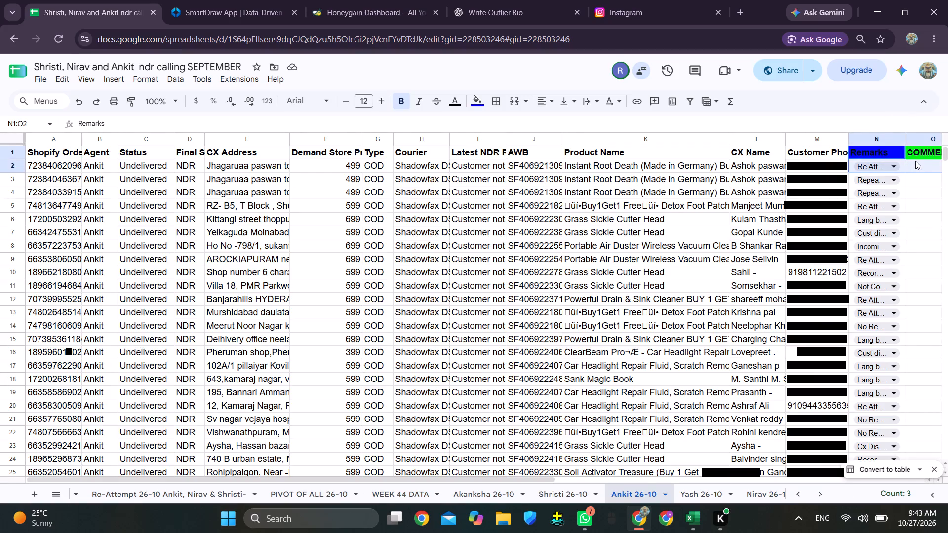
key("ctrl+c")
scroll(220, 496, "right", 7)
left_click(112, 492)
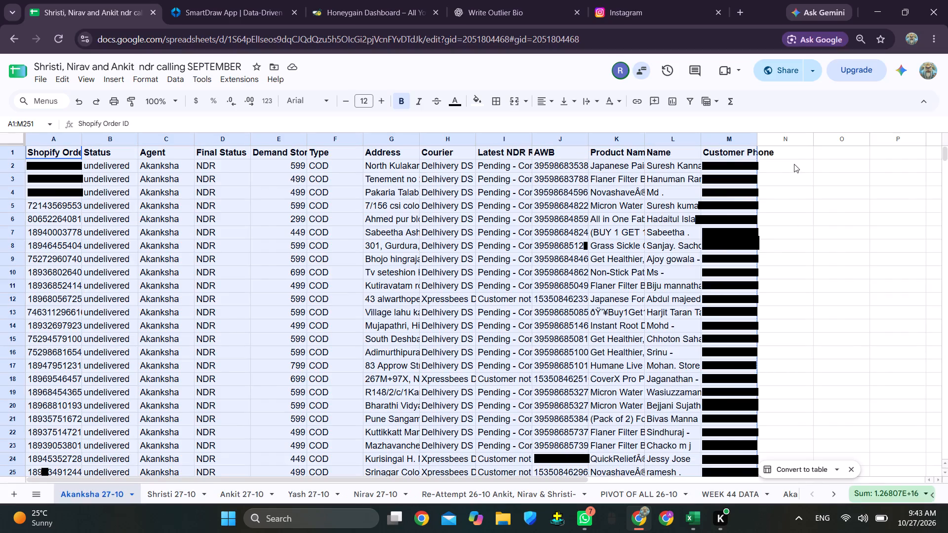
left_click(793, 151)
key("ctrl+v")
Clear the Re Attempt value from the Remarks dropdown in cell N2 of the Akanksha 27-10 sheet.
left_click(797, 165)
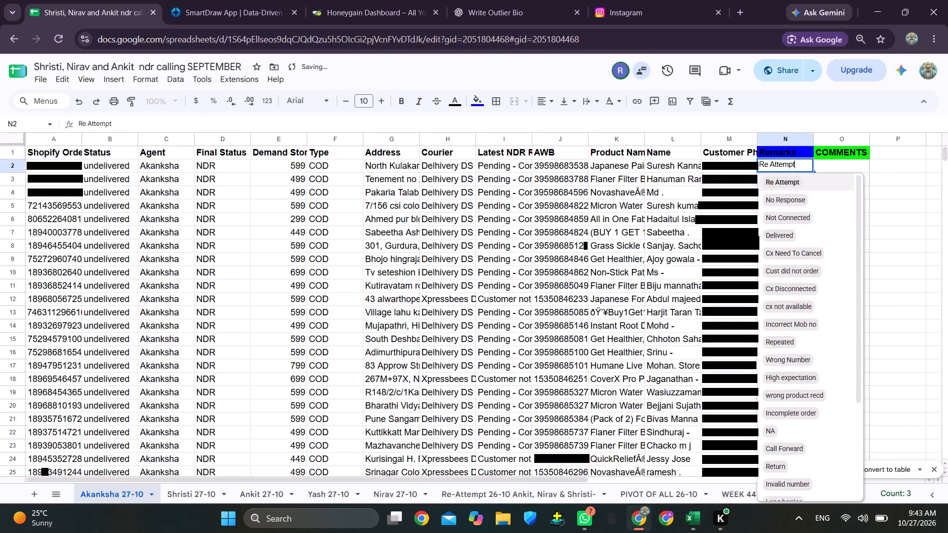
key("BackSpace")
key("BackSpace")
key("BackSpace")
key("BackSpace")
key("BackSpace")
key("BackSpace")
key("BackSpace")
key("BackSpace")
key("BackSpace")
key("BackSpace")
key("BackSpace")
key("BackSpace")
key("BackSpace")
key("BackSpace")
left_click(829, 166)
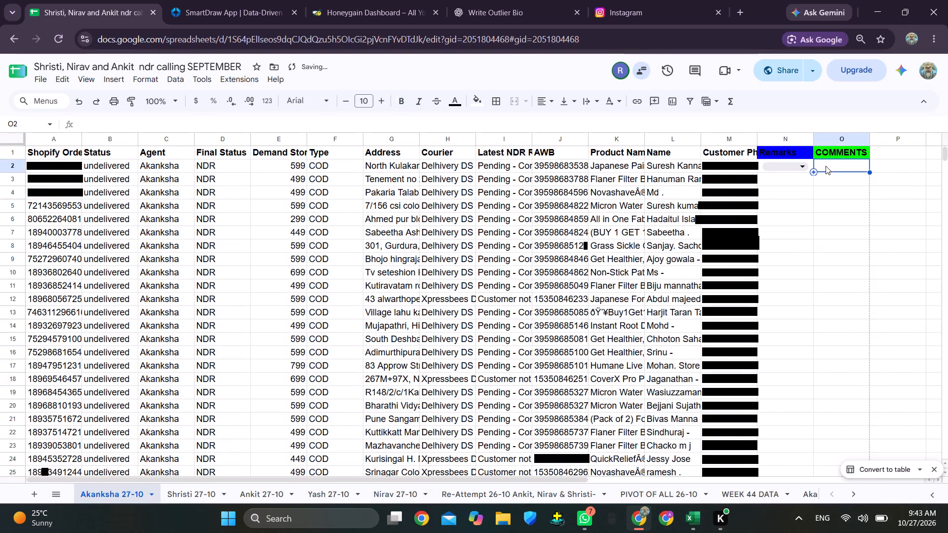
Fill the empty Remarks dropdown from cell N2 down to N251, the last data row of the Akanksha 27-10 sheet.
key("Left")
left_click_drag(813, 172, 814, 174)
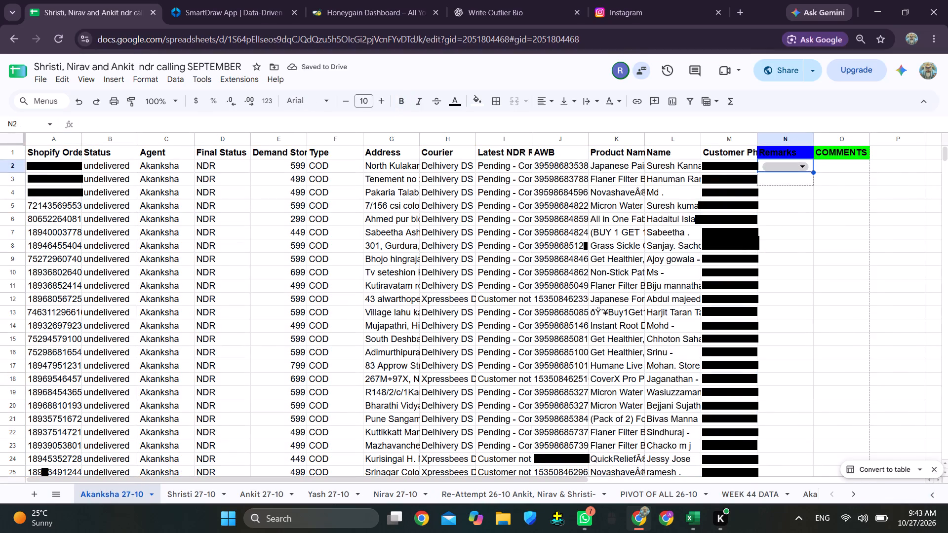
left_click_drag(814, 174, 805, 532)
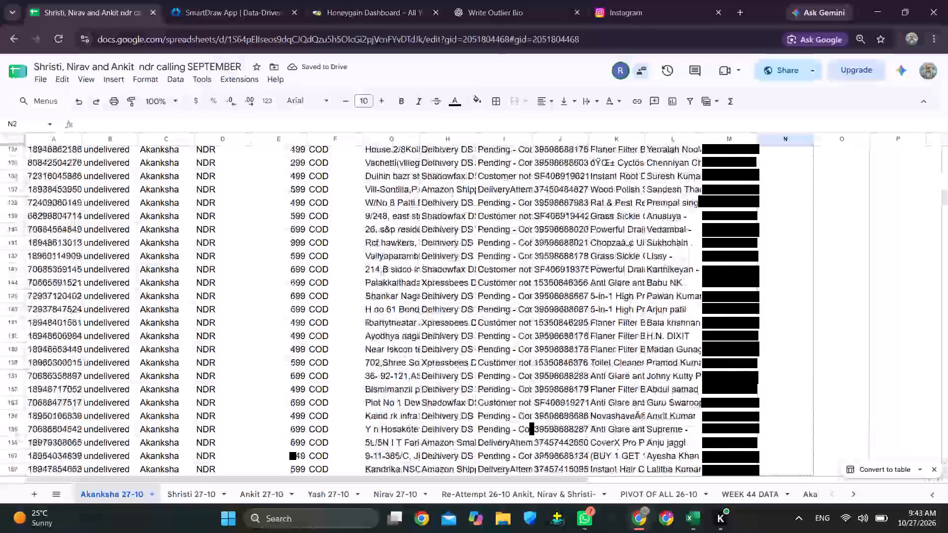
left_click_drag(805, 532, 803, 44)
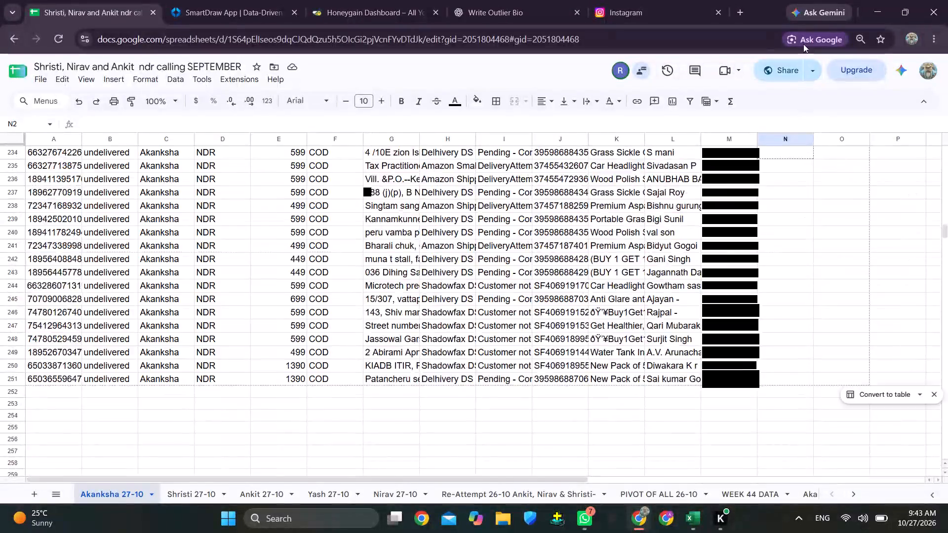
left_click_drag(803, 44, 793, 295)
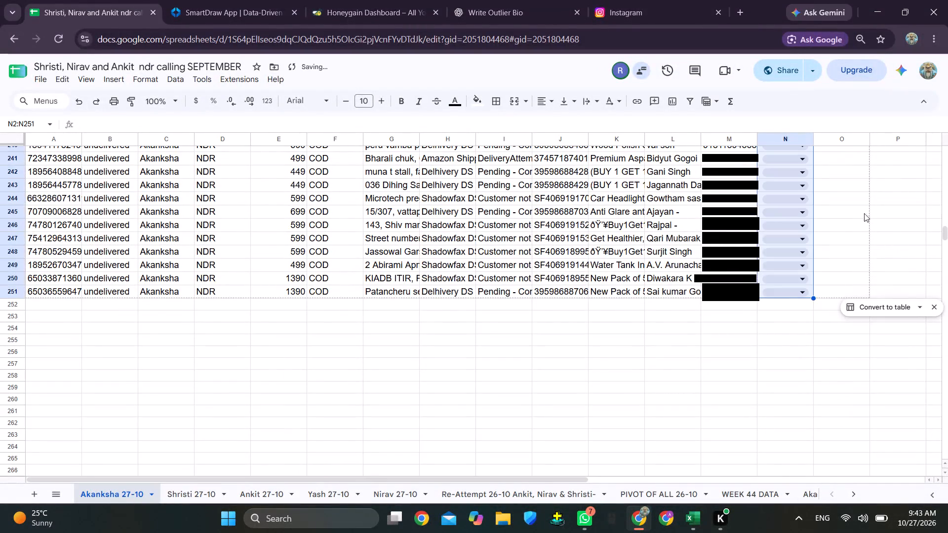
Copy the whole Remarks and COMMENTS columns (N:O) from Akanksha 27-10 into the Shristi 27-10 sheet at cell N1.
scroll(869, 209, "down", 2)
scroll(869, 209, "up", 2)
scroll(869, 209, "down", 1)
scroll(869, 209, "up", 2)
scroll(870, 209, "down", 1)
scroll(869, 206, "up", 6)
scroll(871, 195, "down", 1)
scroll(871, 190, "up", 1)
scroll(871, 190, "down", 2)
scroll(871, 190, "up", 5)
scroll(871, 188, "down", 1)
scroll(871, 188, "up", 15)
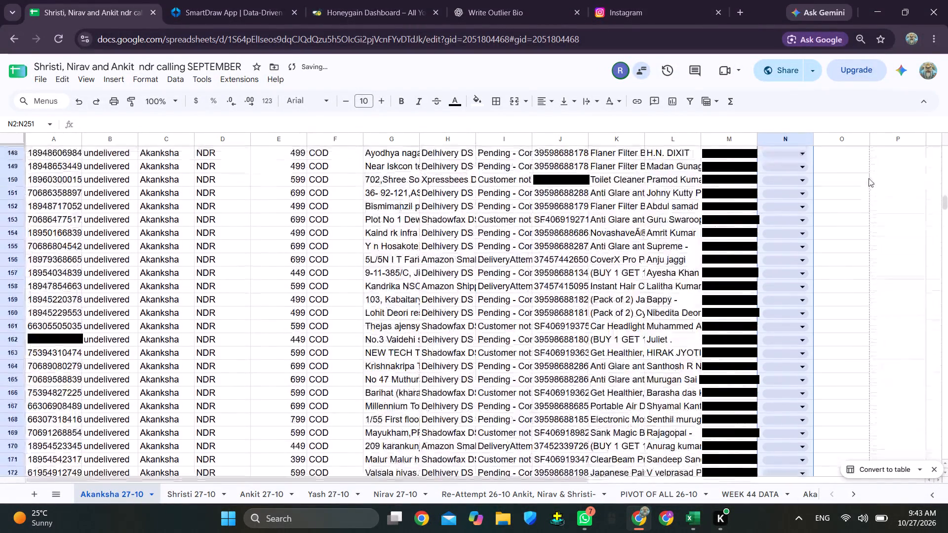
scroll(869, 178, "up", 2)
scroll(866, 174, "down", 1)
scroll(866, 174, "up", 1)
scroll(866, 174, "down", 1)
scroll(867, 173, "up", 9)
scroll(864, 168, "down", 1)
scroll(864, 167, "up", 3)
scroll(864, 167, "down", 1)
scroll(864, 167, "up", 3)
scroll(866, 170, "down", 1)
scroll(866, 170, "up", 6)
scroll(866, 172, "down", 1)
scroll(868, 171, "up", 1)
scroll(868, 171, "down", 1)
scroll(868, 170, "up", 3)
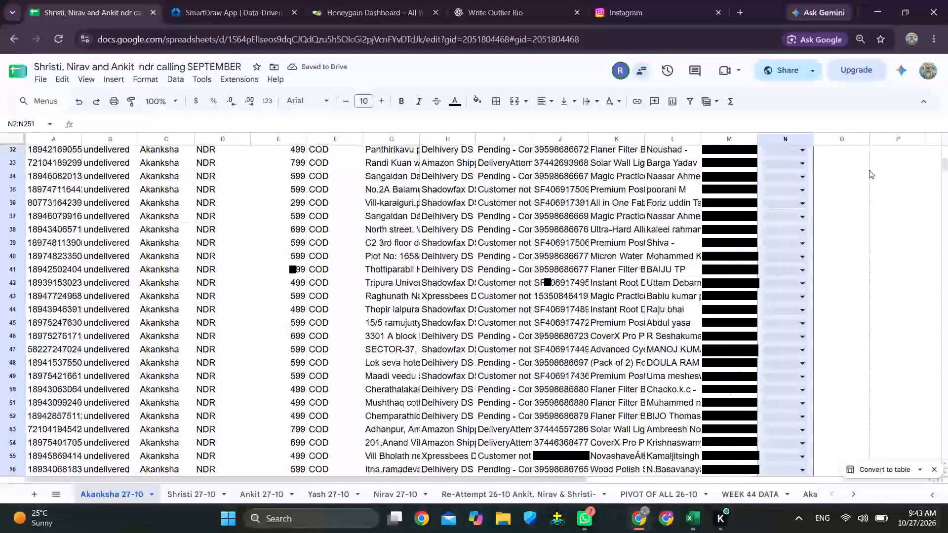
scroll(869, 170, "up", 5)
scroll(870, 178, "down", 1)
scroll(867, 182, "up", 14)
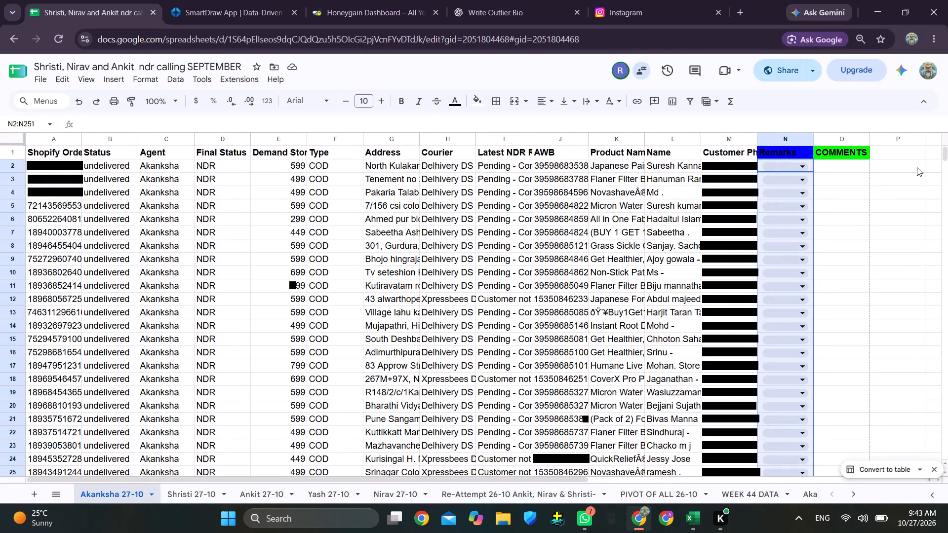
left_click_drag(785, 141, 826, 140)
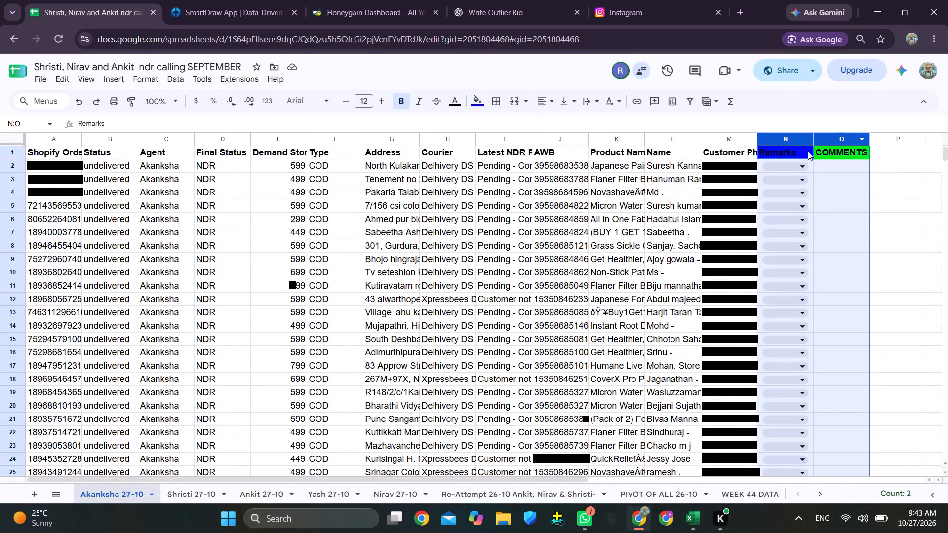
key("ctrl+c")
left_click(180, 495)
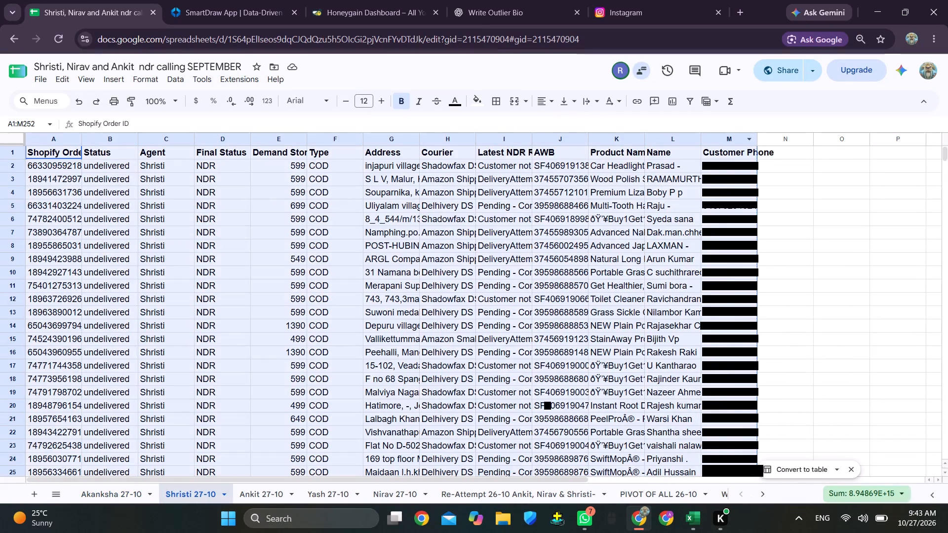
left_click(783, 152)
key("ctrl+v")
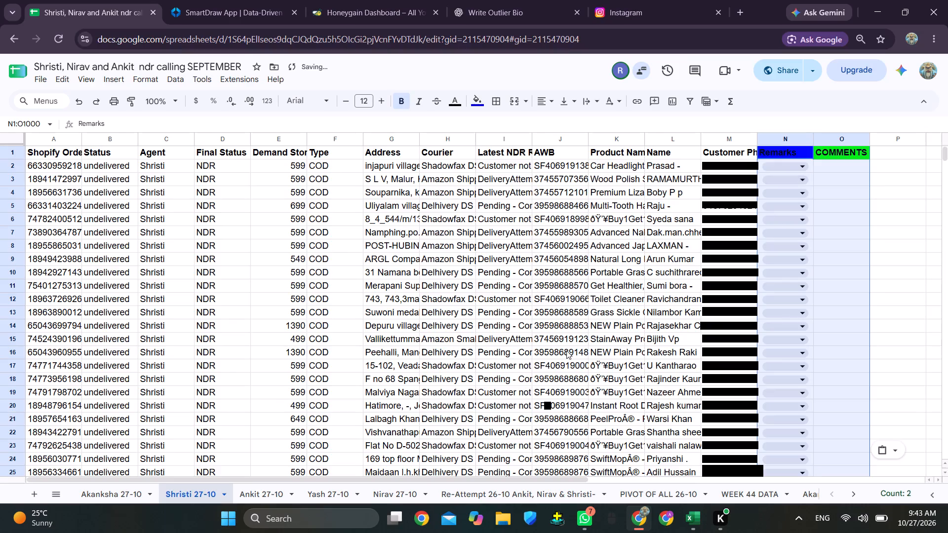
Paste the copied Remarks and COMMENTS columns at cell N1 of the Ankit 27-10, Yash 27-10 and Nirav 27-10 sheets.
left_click(266, 498)
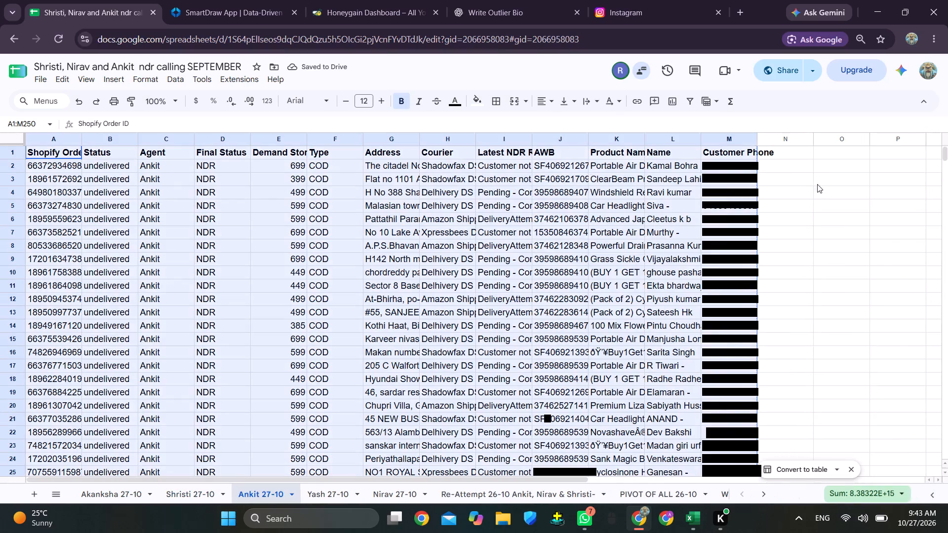
left_click(794, 151)
key("ctrl+v")
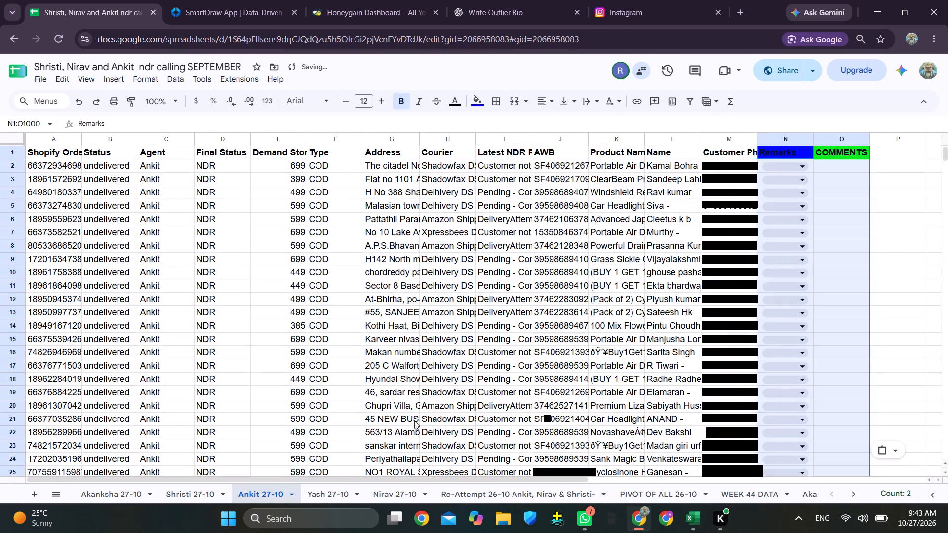
left_click(326, 494)
left_click(792, 152)
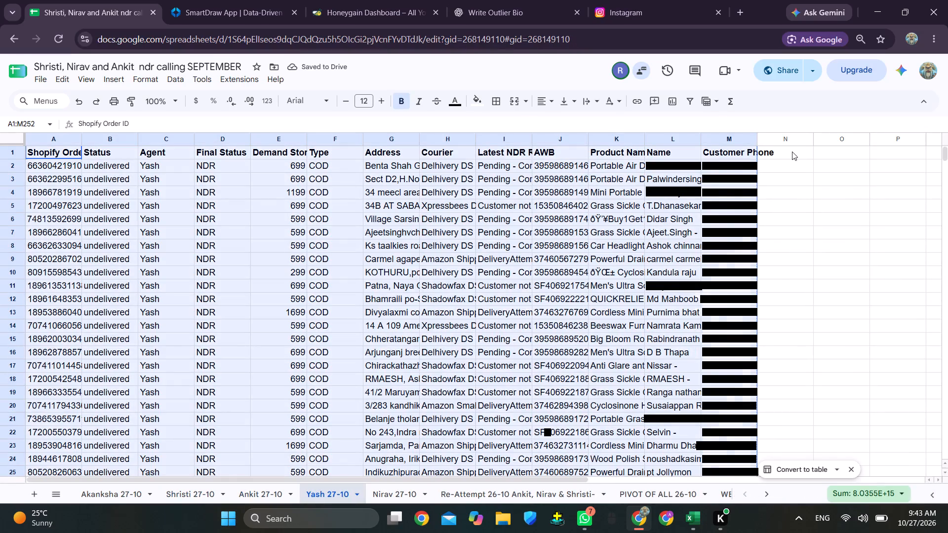
key("ctrl+v")
left_click(390, 495)
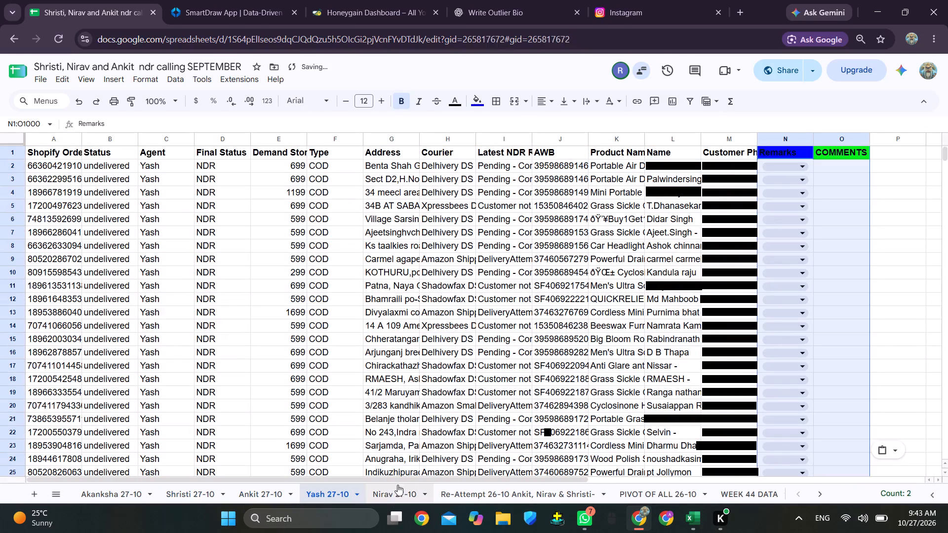
left_click(738, 154)
key("ctrl+v")
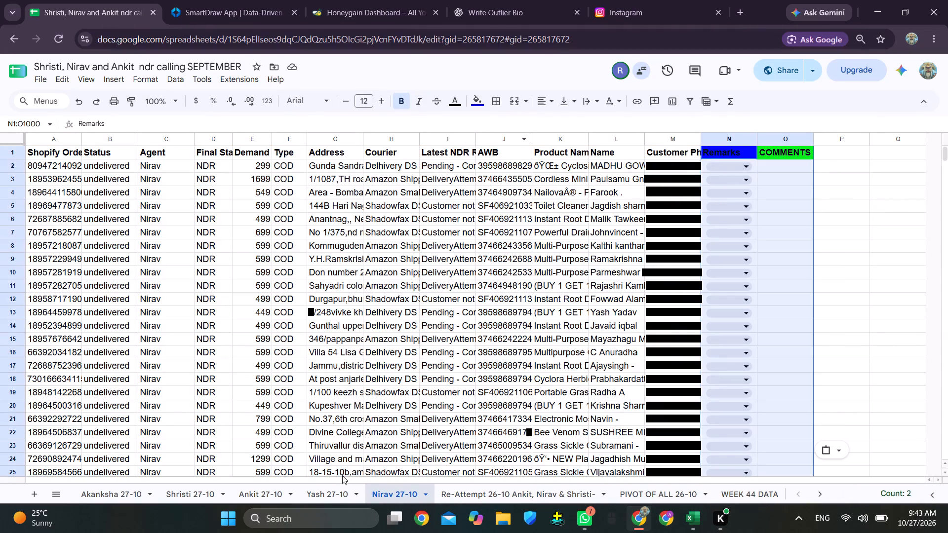
Widen the Customer Phone column slightly and the Product Name column substantially in the Ankit 27-10 sheet.
left_click(328, 500)
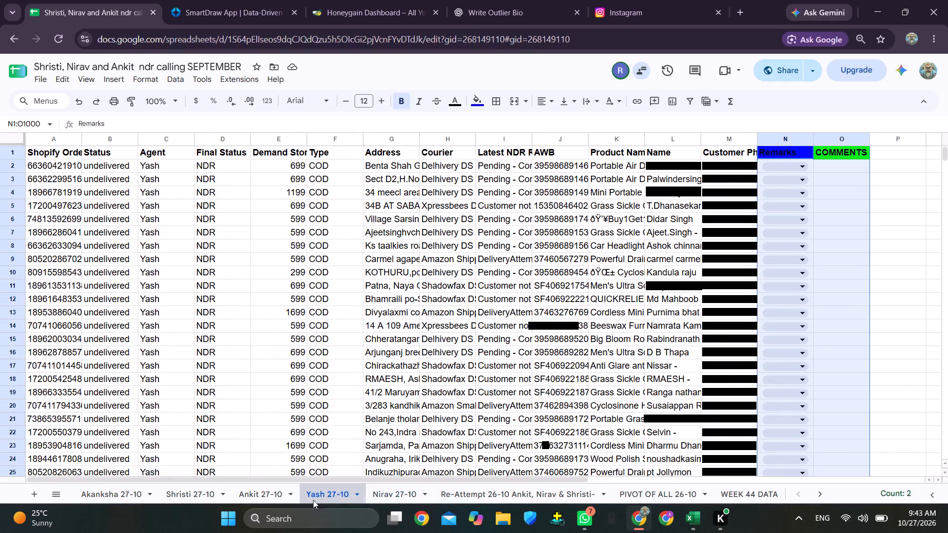
left_click(263, 498)
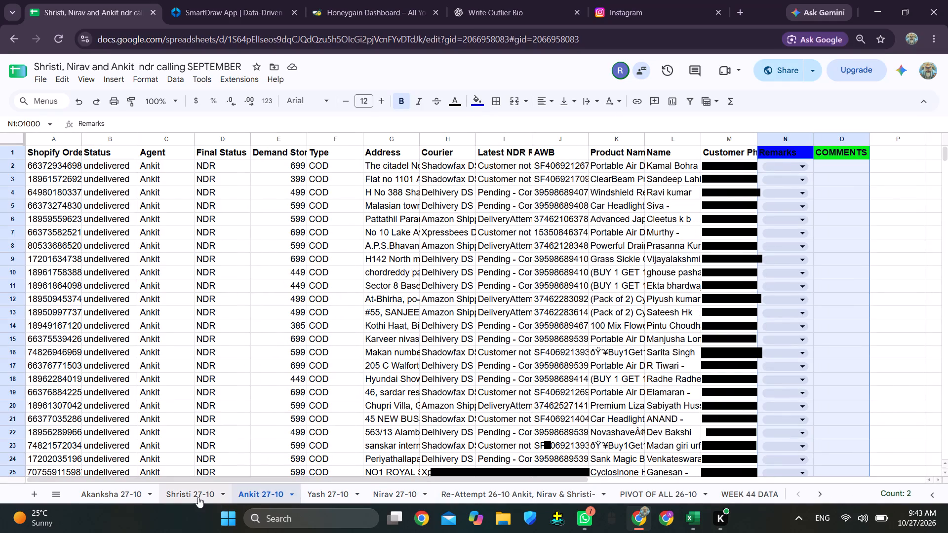
left_click(756, 137)
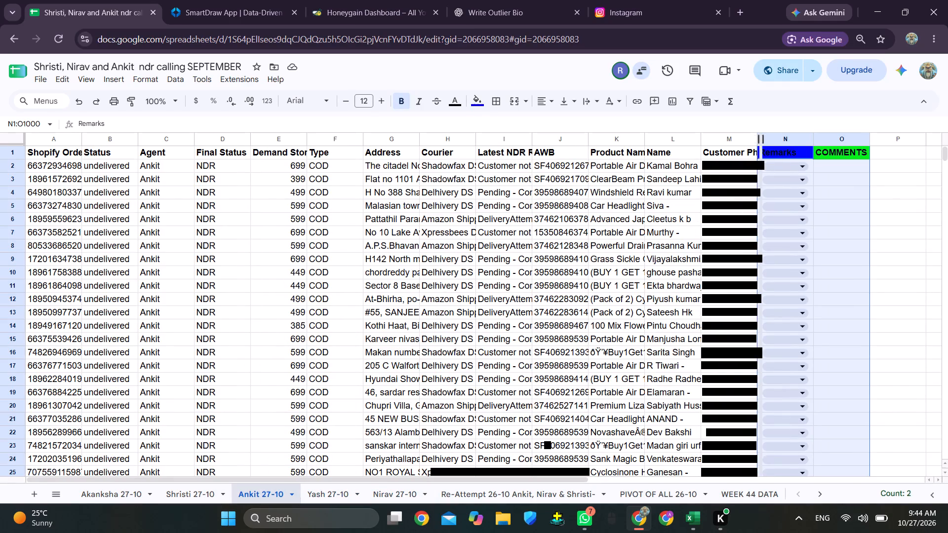
left_click(762, 137)
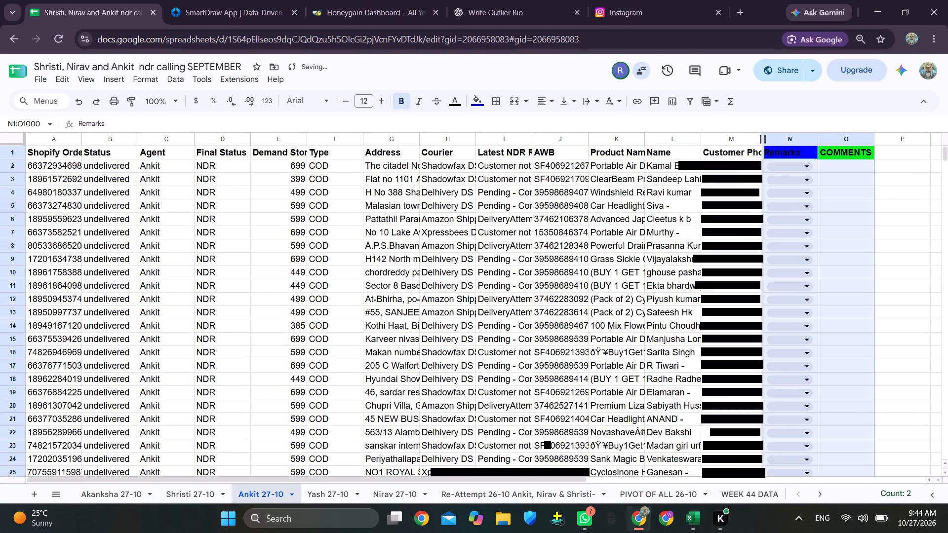
left_click(764, 137)
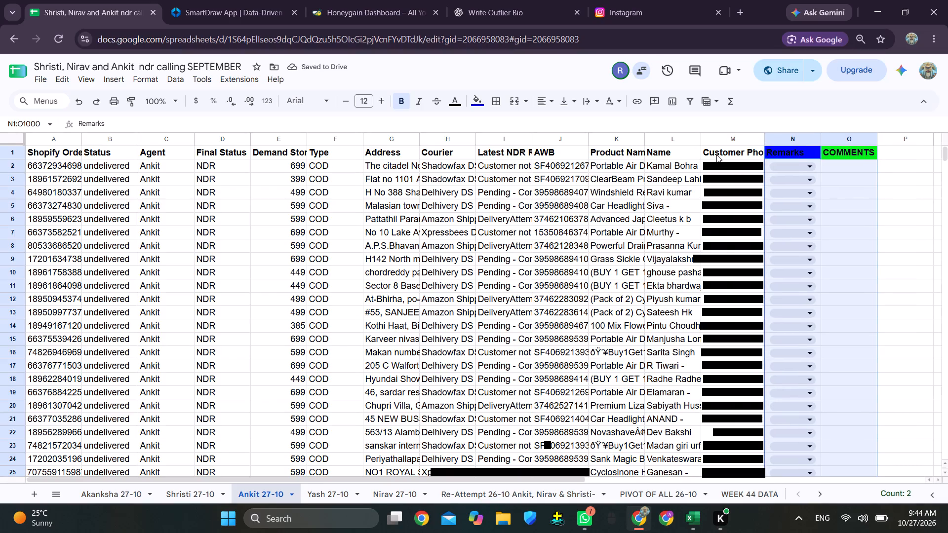
left_click_drag(645, 142, 692, 132)
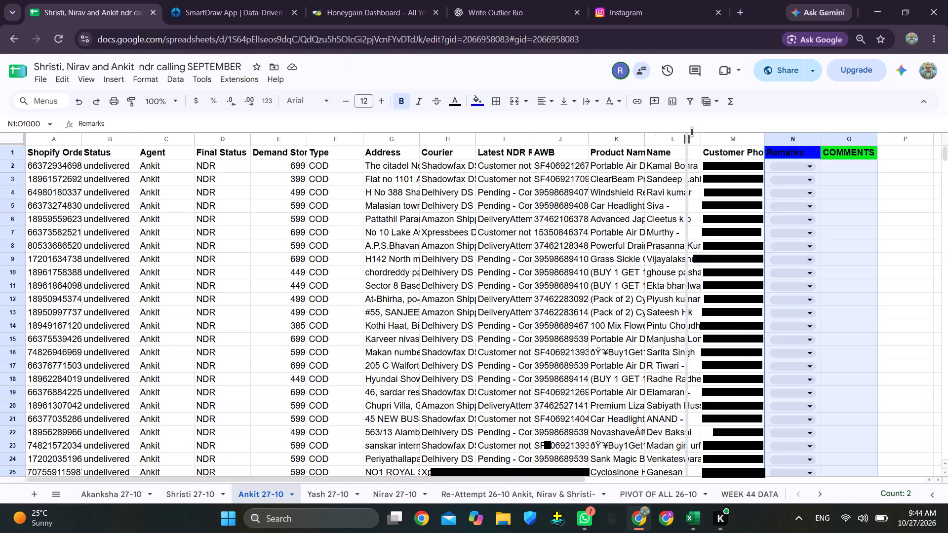
left_click_drag(692, 132, 764, 138)
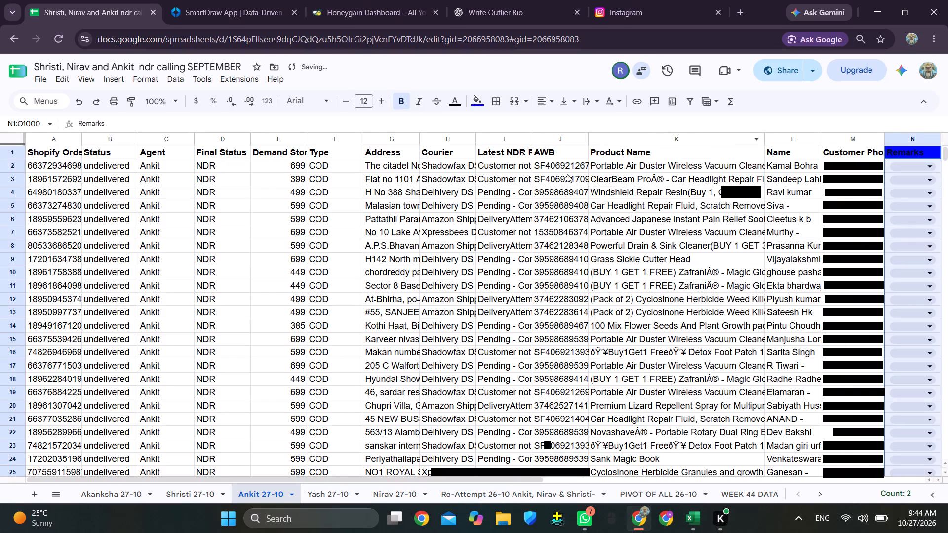
Narrow the Type, Demand Store, Final Status and Agent columns in the Ankit 27-10 sheet to fit their short entries.
left_click_drag(361, 139, 342, 141)
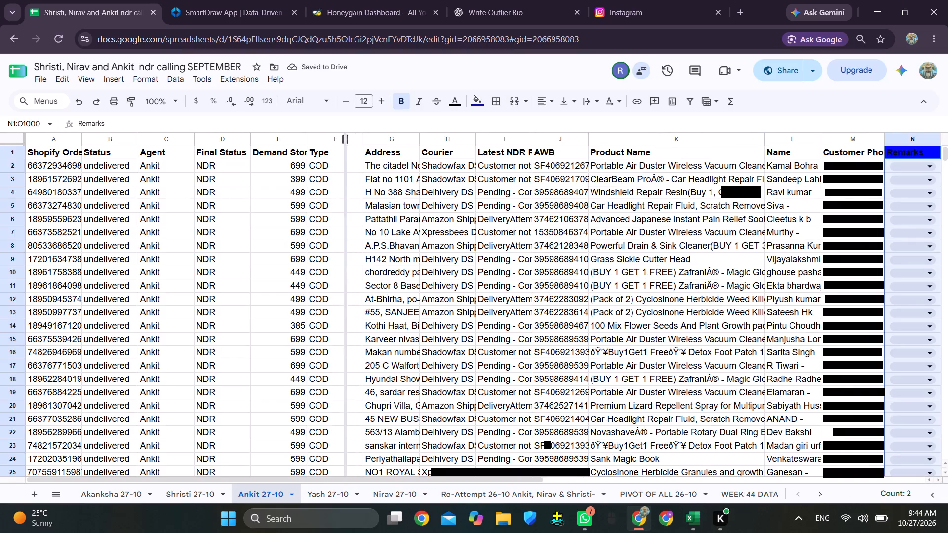
left_click_drag(342, 141, 334, 141)
left_click_drag(308, 139, 285, 138)
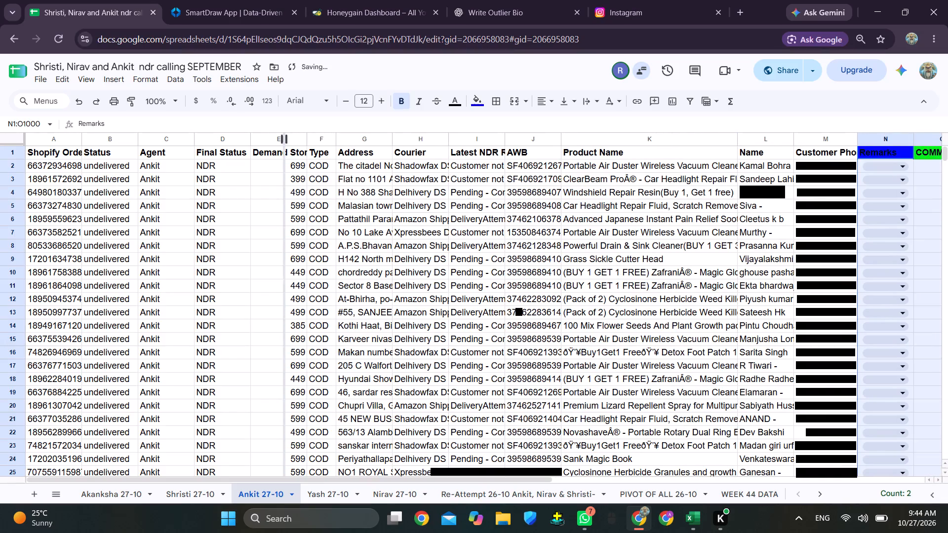
left_click_drag(285, 138, 281, 139)
left_click_drag(251, 140, 231, 140)
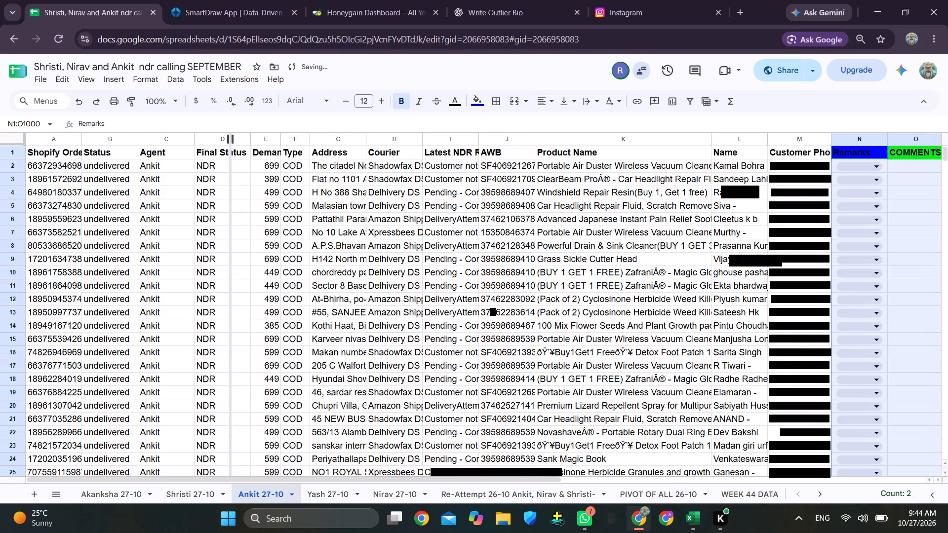
left_click_drag(231, 140, 226, 141)
left_click_drag(193, 138, 170, 139)
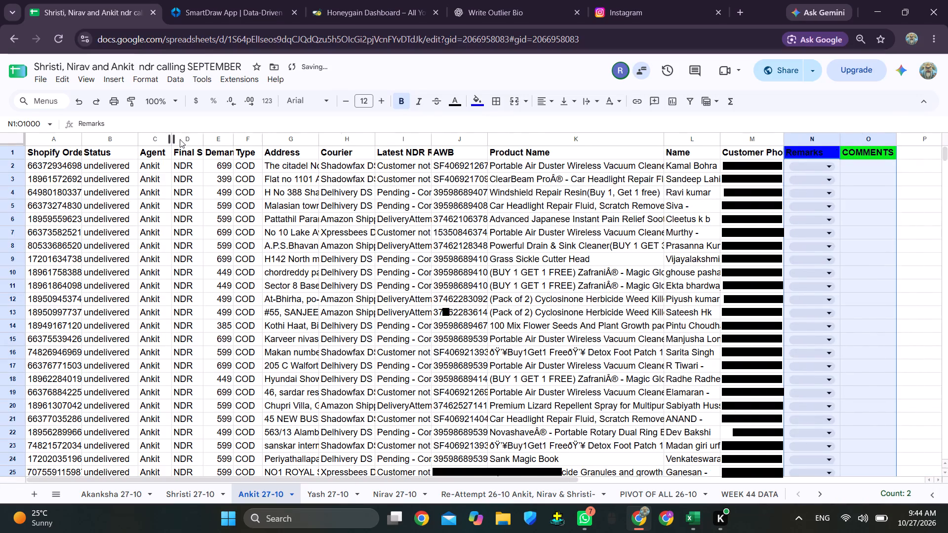